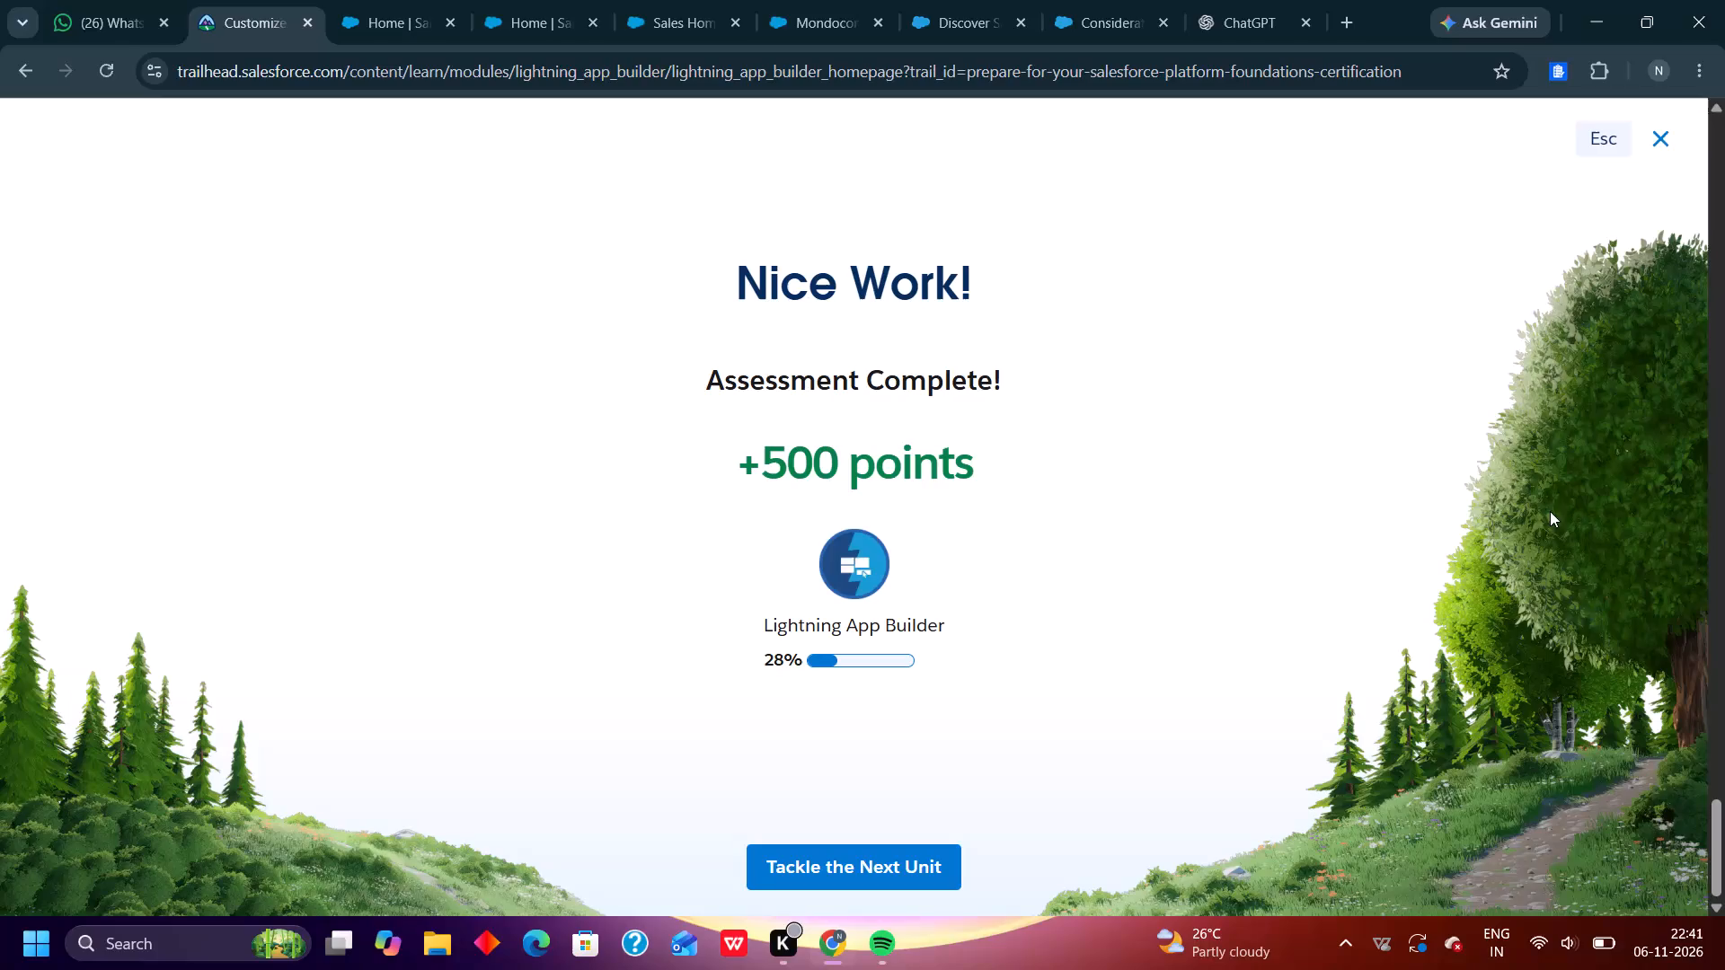
Continue to the next unit of the Lightning App Builder module from the completed assessment page.
left_click(917, 854)
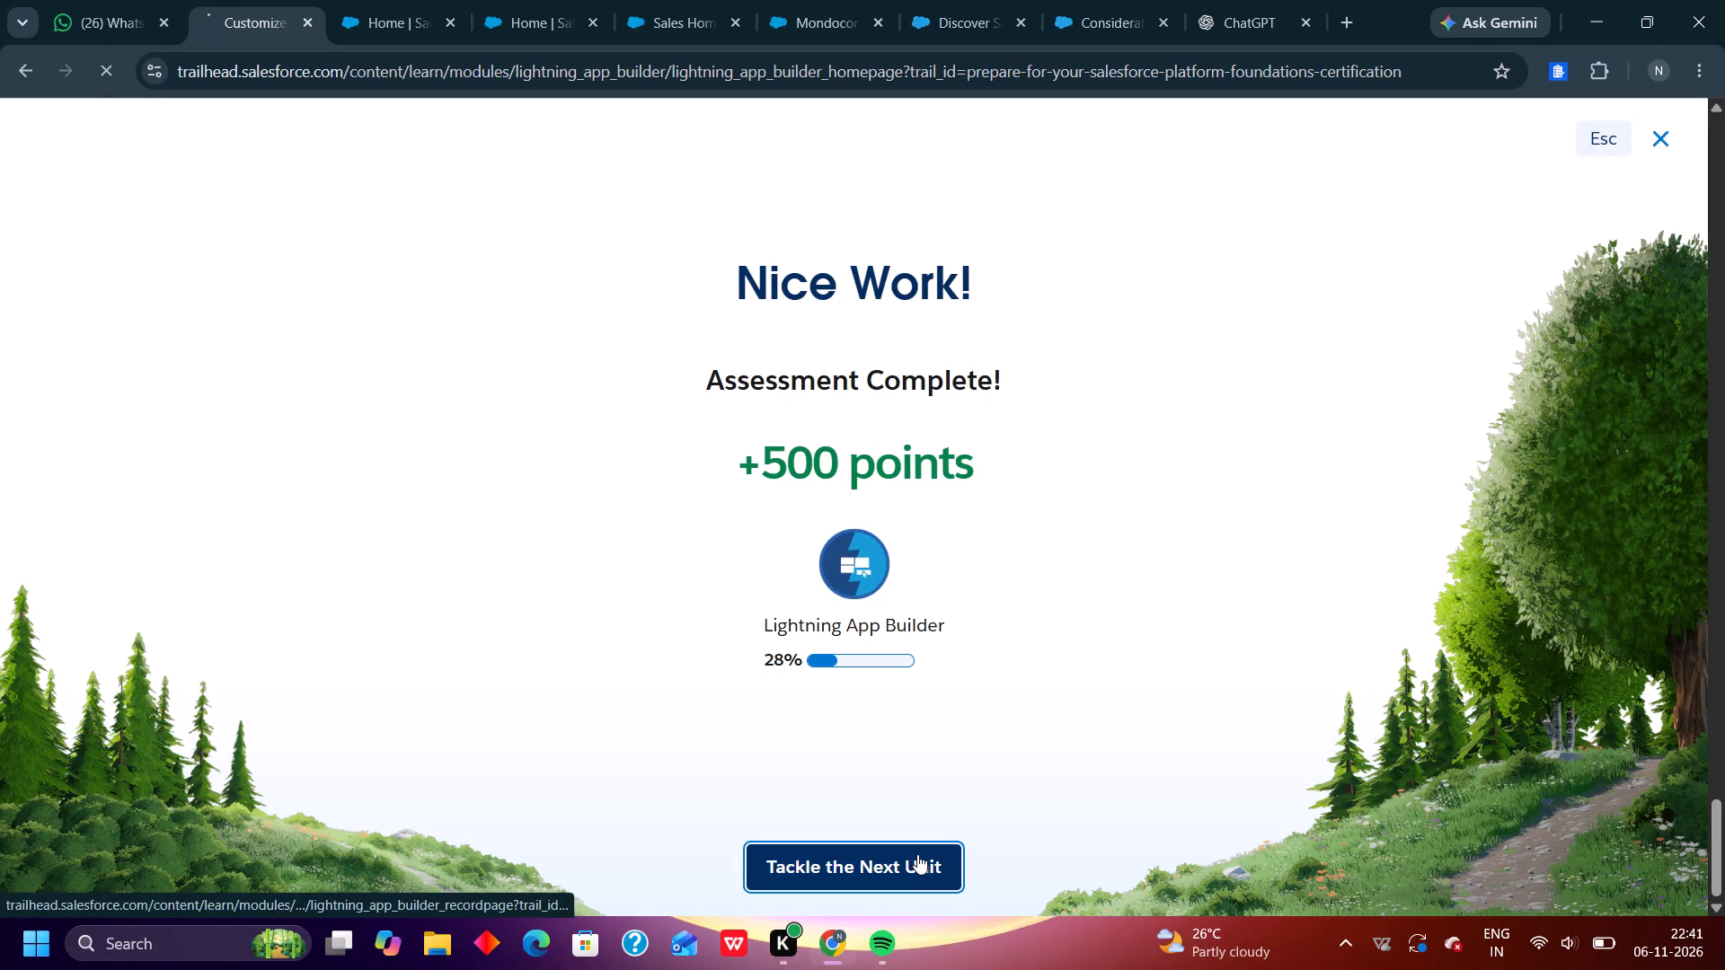
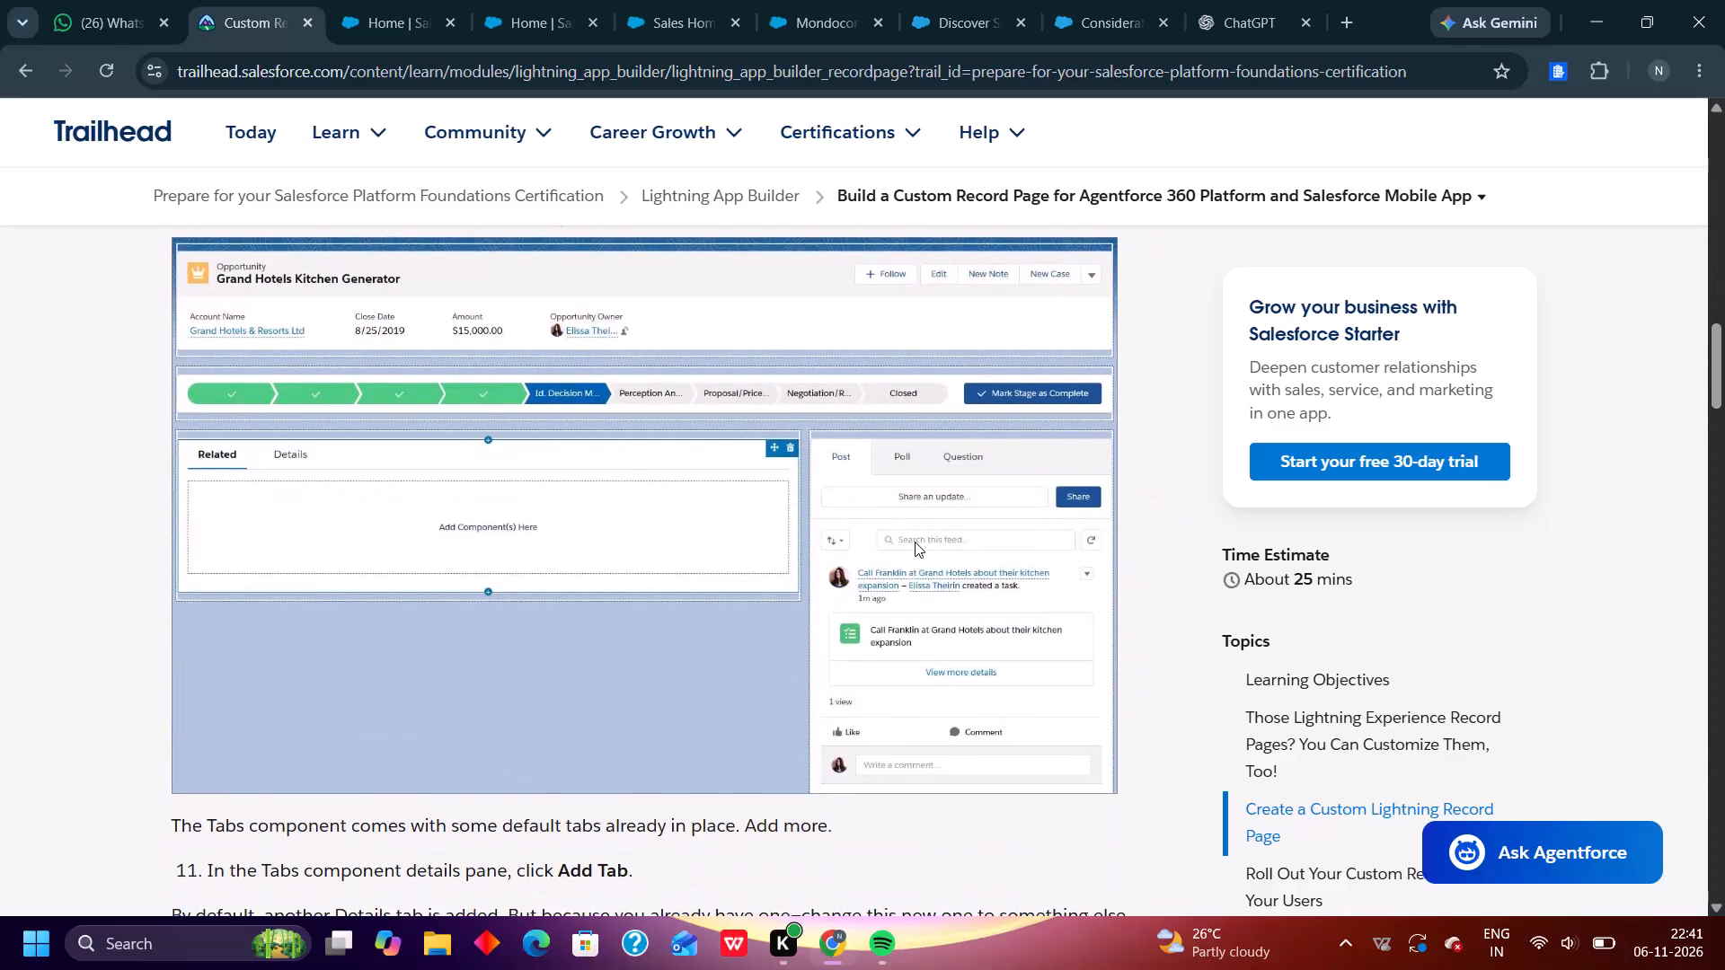
Read through the custom record page unit and examine the hands-on challenge requirements for creating a custom account record page.
scroll(915, 542, "down", 9)
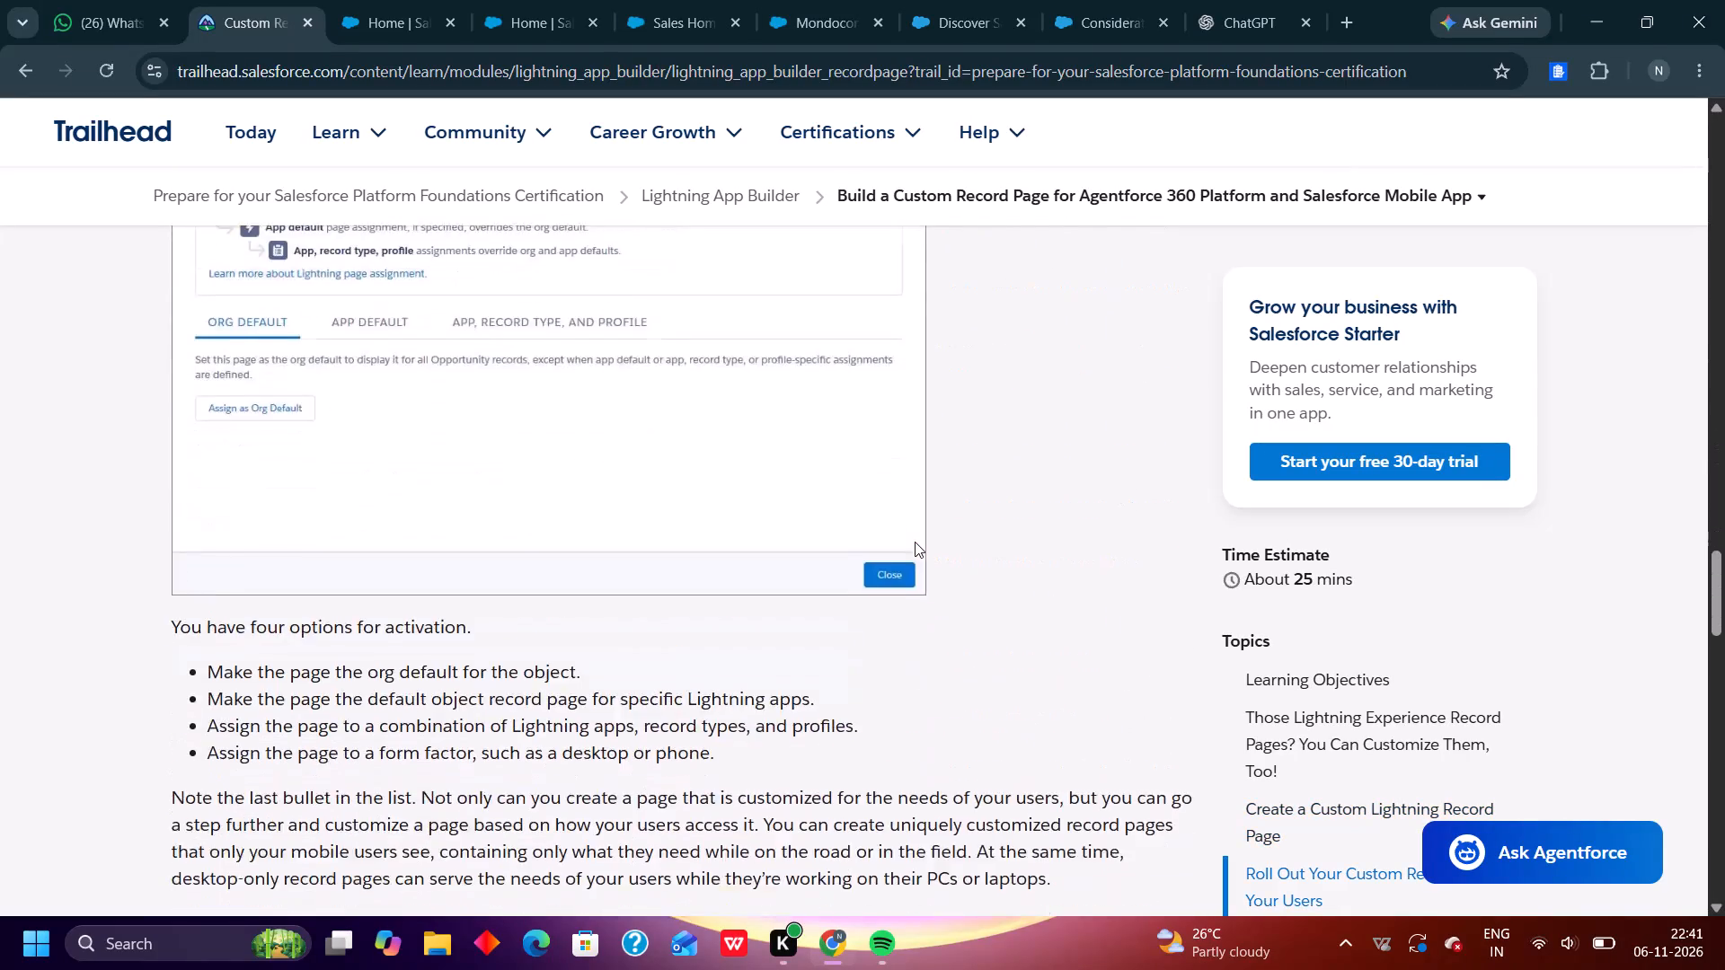
scroll(915, 542, "down", 8)
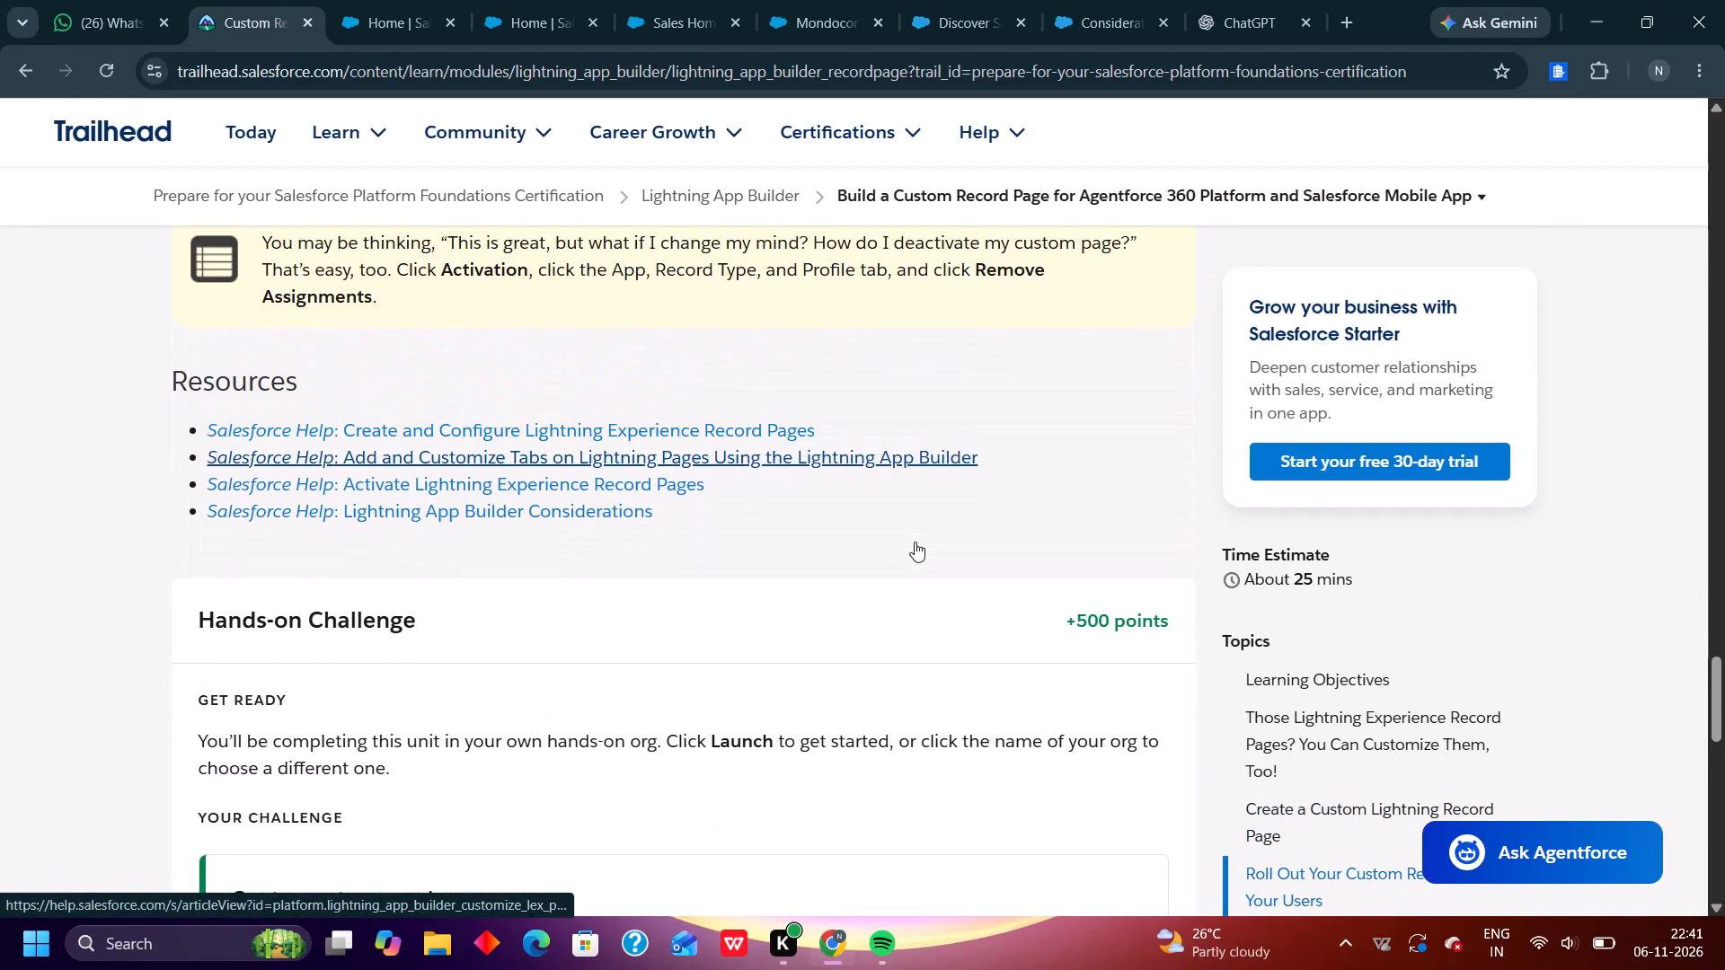
scroll(915, 542, "down", 7)
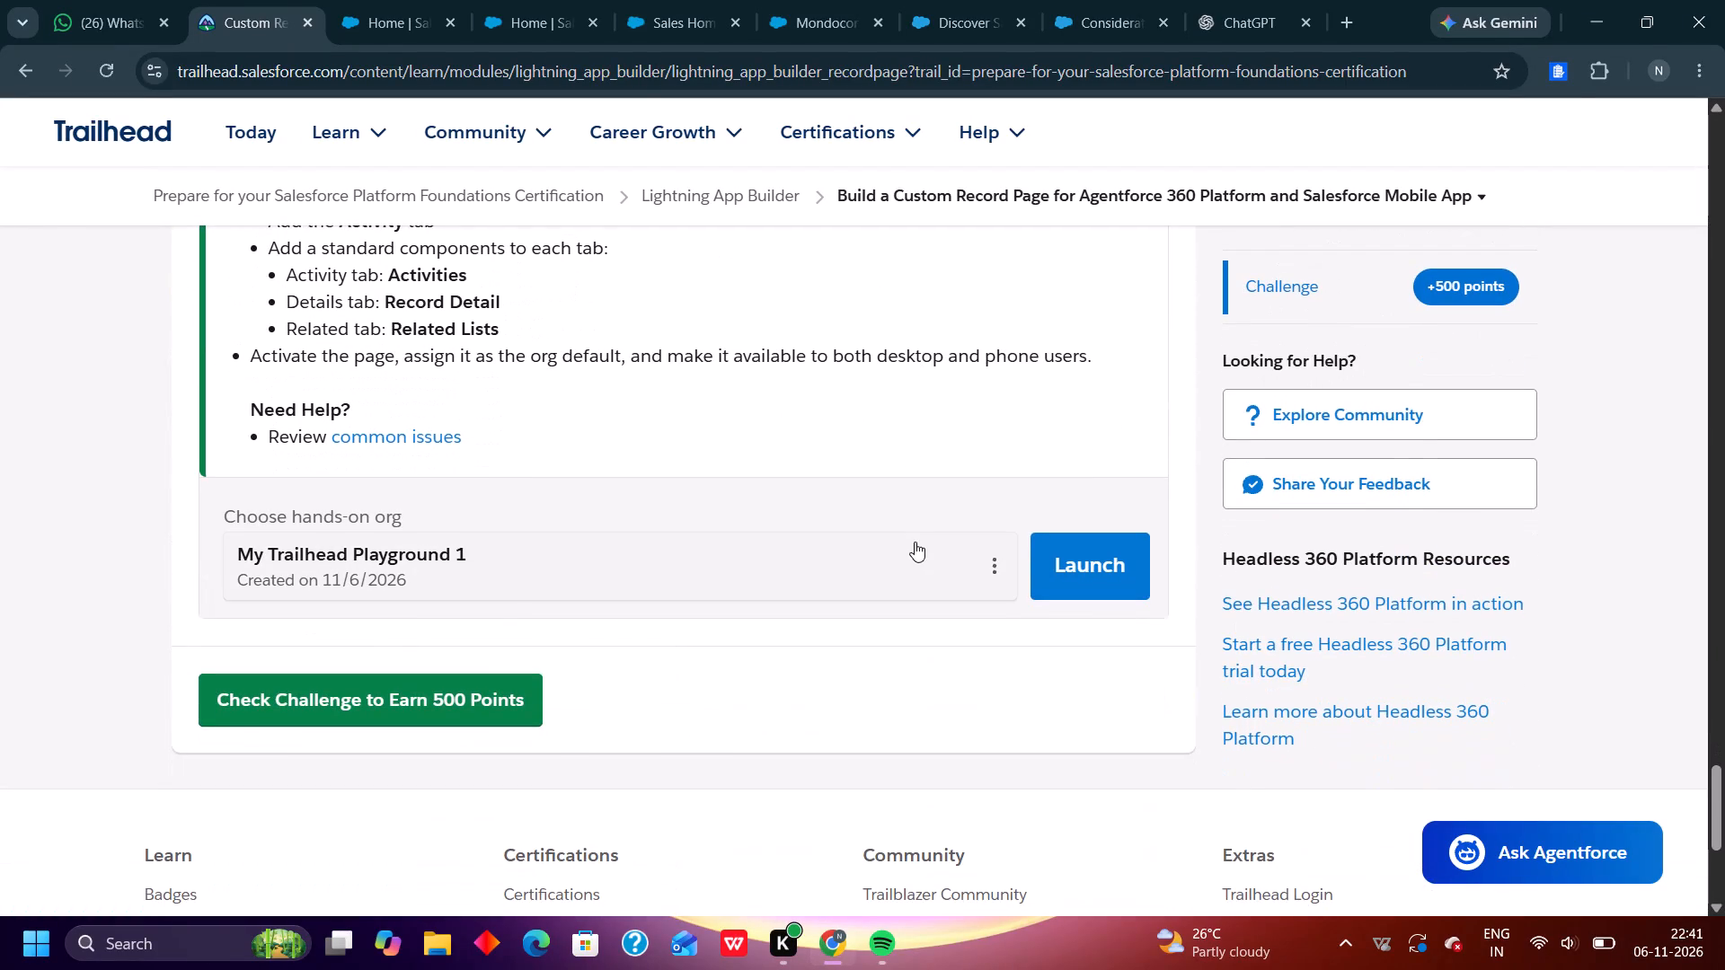
scroll(915, 542, "up", 4)
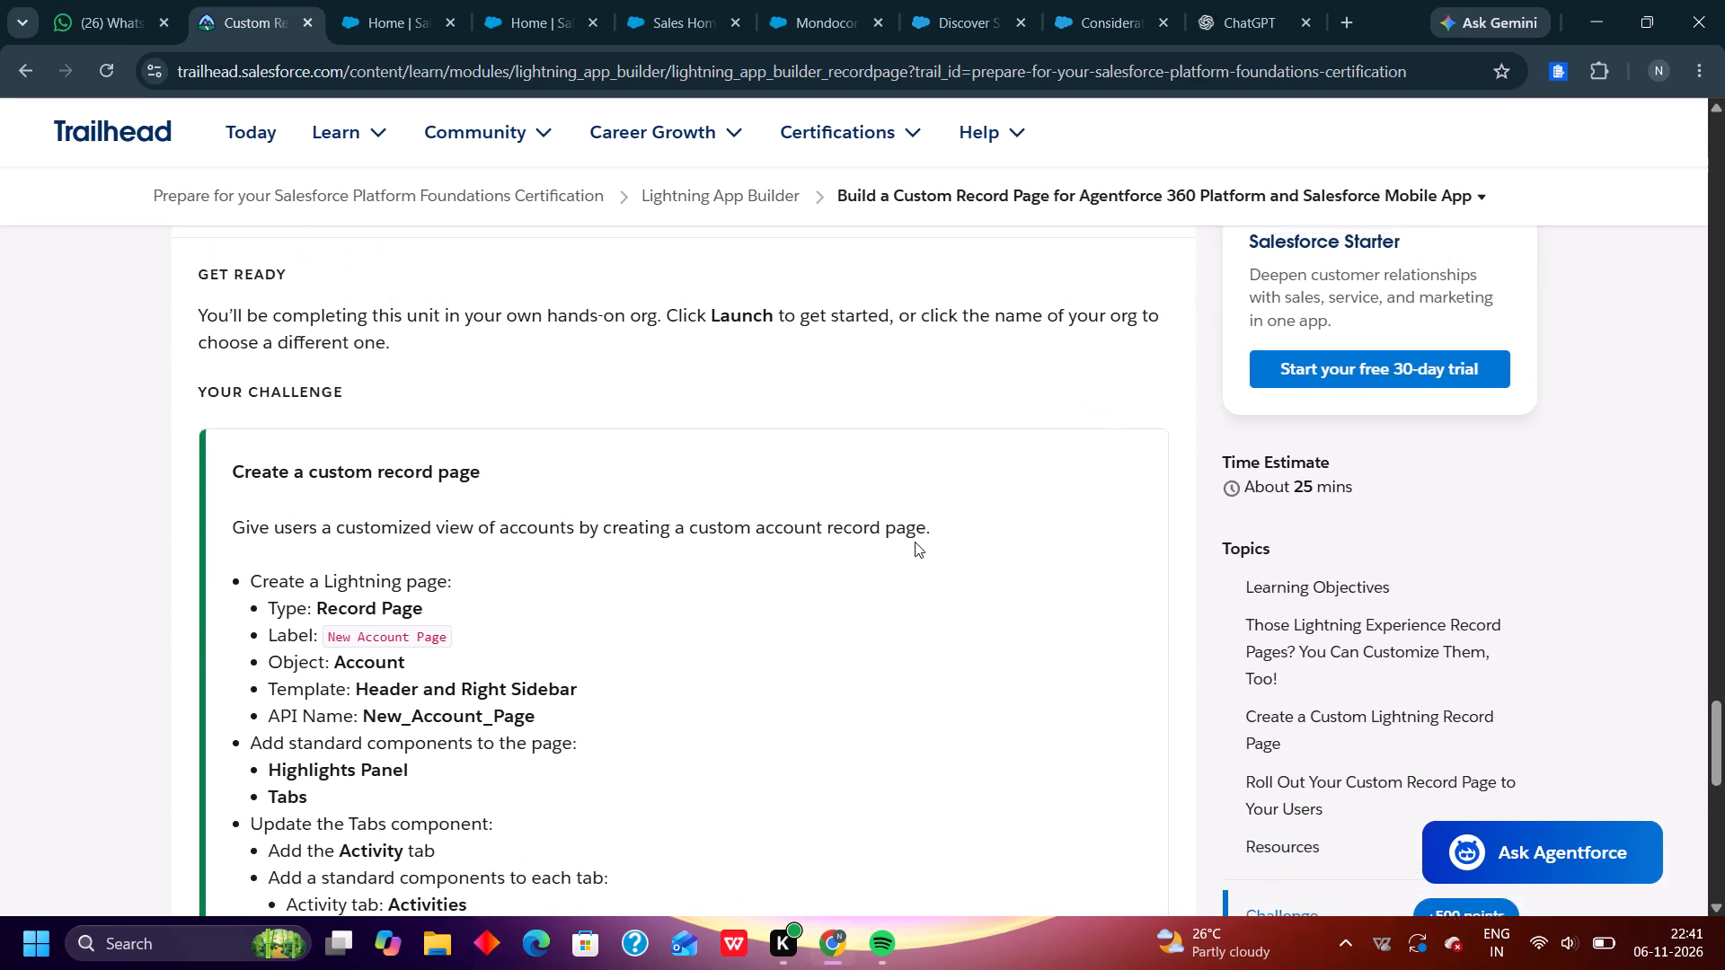
scroll(915, 542, "up", 2)
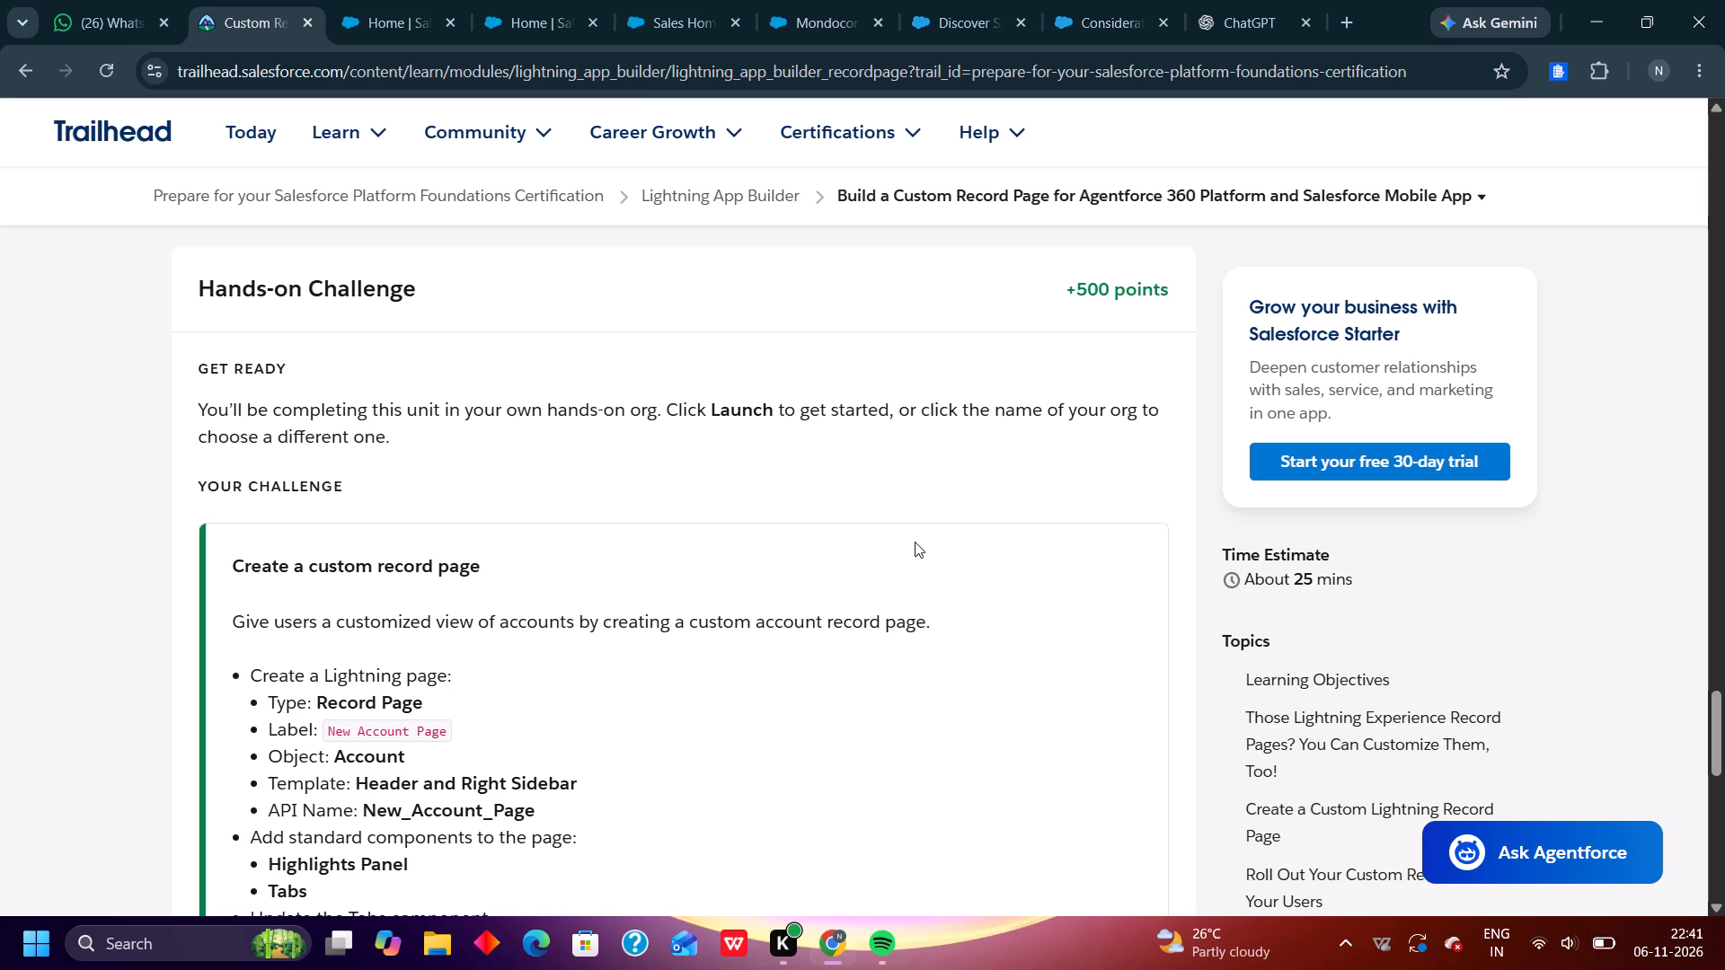
scroll(915, 542, "down", 3)
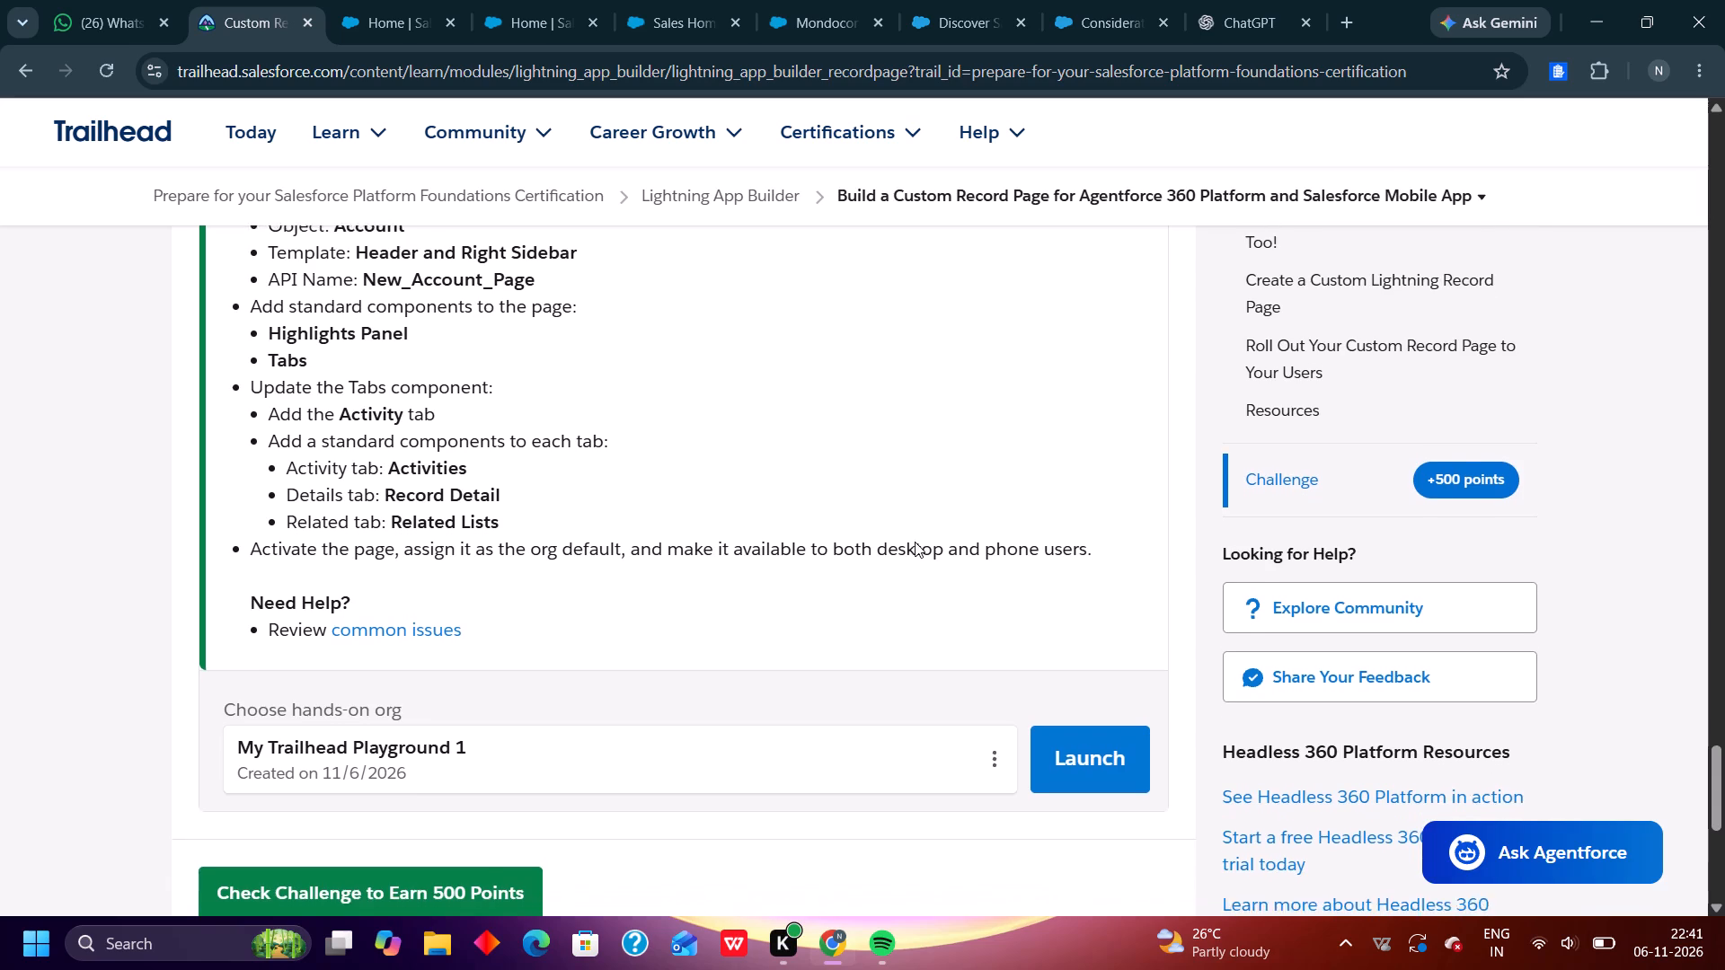
scroll(915, 542, "down", 2)
scroll(915, 542, "up", 2)
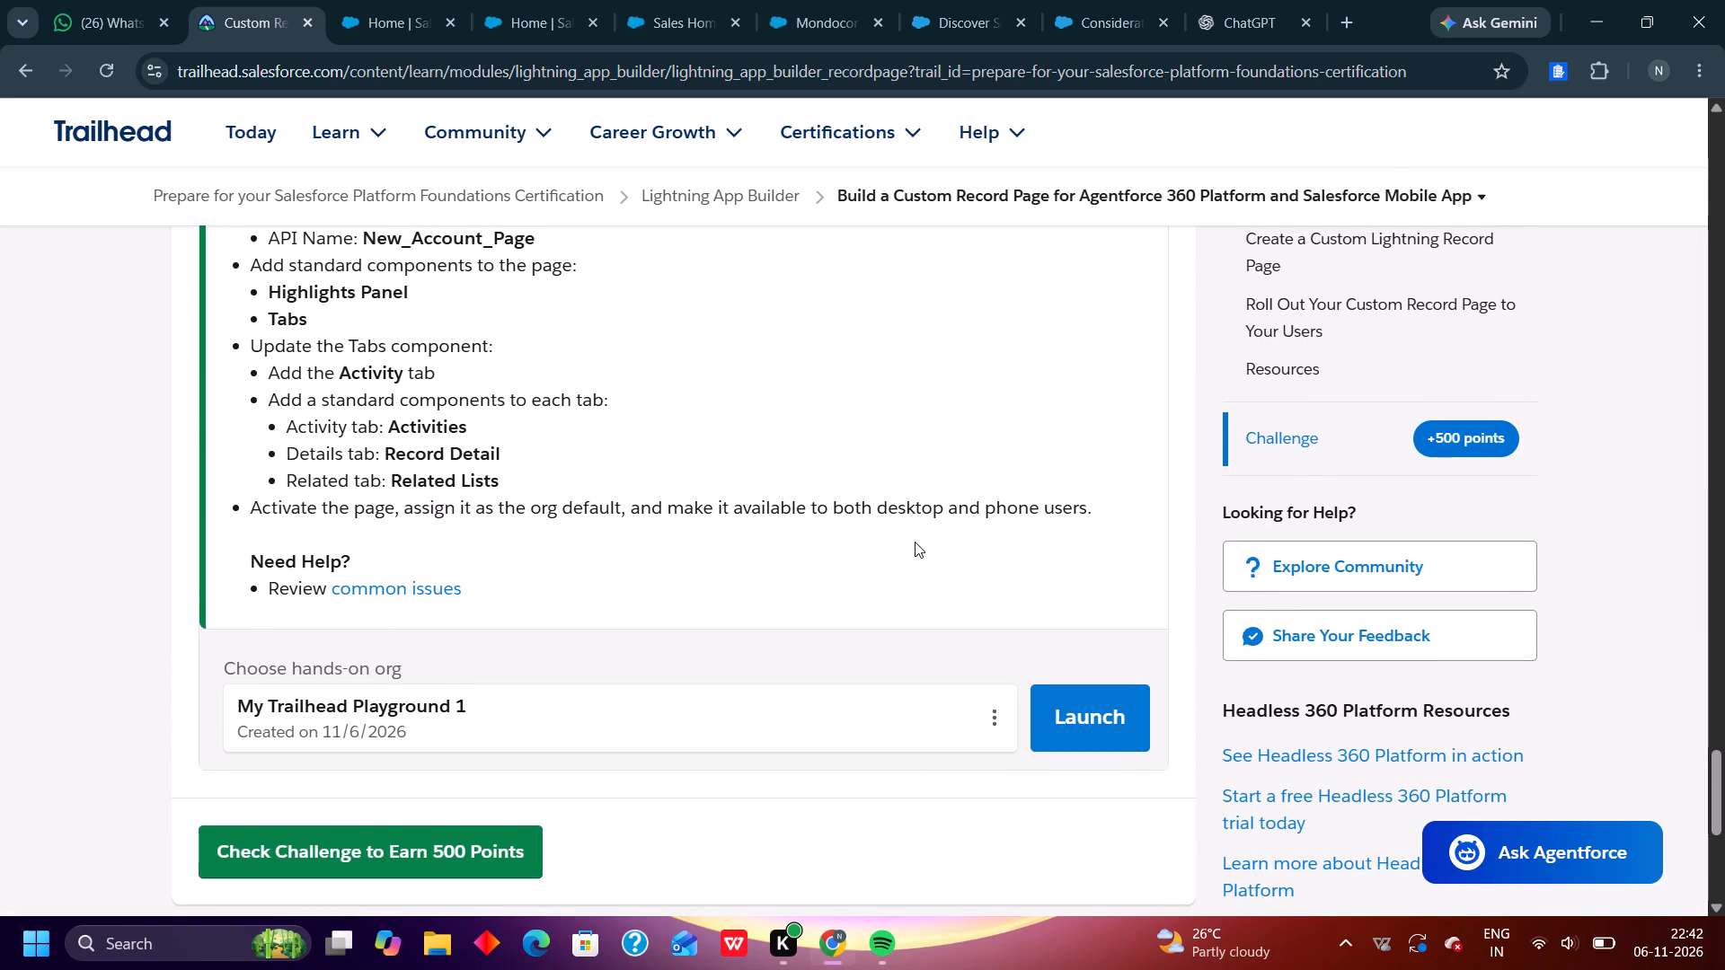
scroll(915, 542, "up", 3)
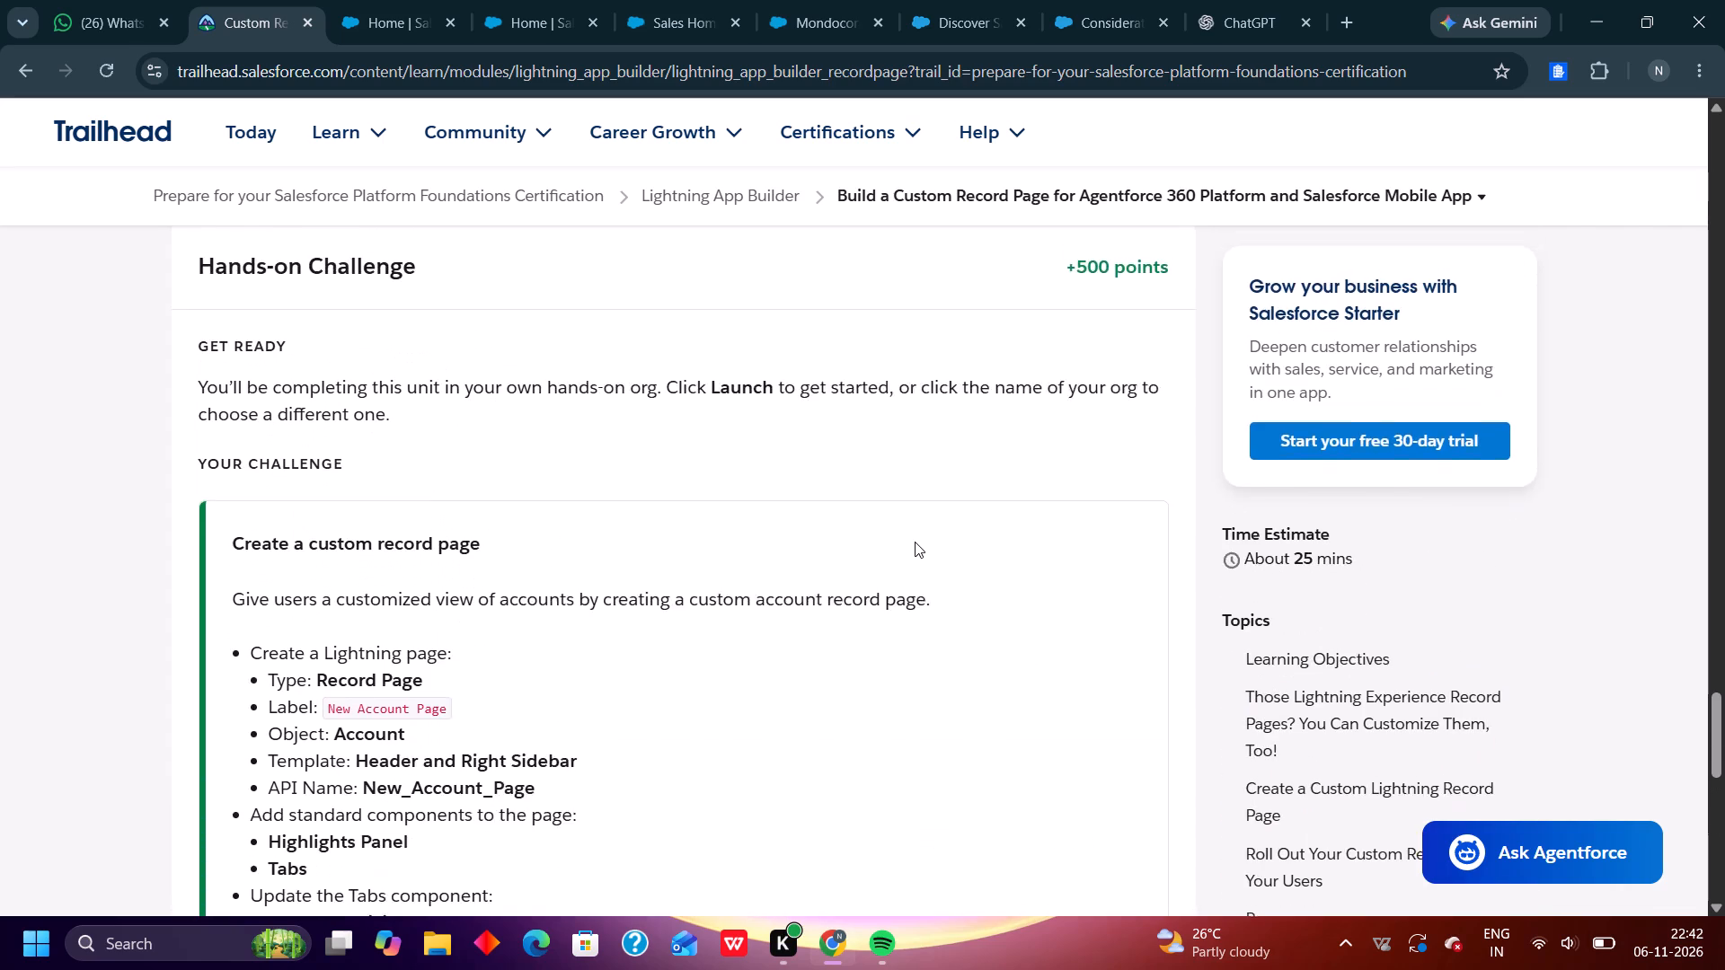
scroll(915, 542, "up", 2)
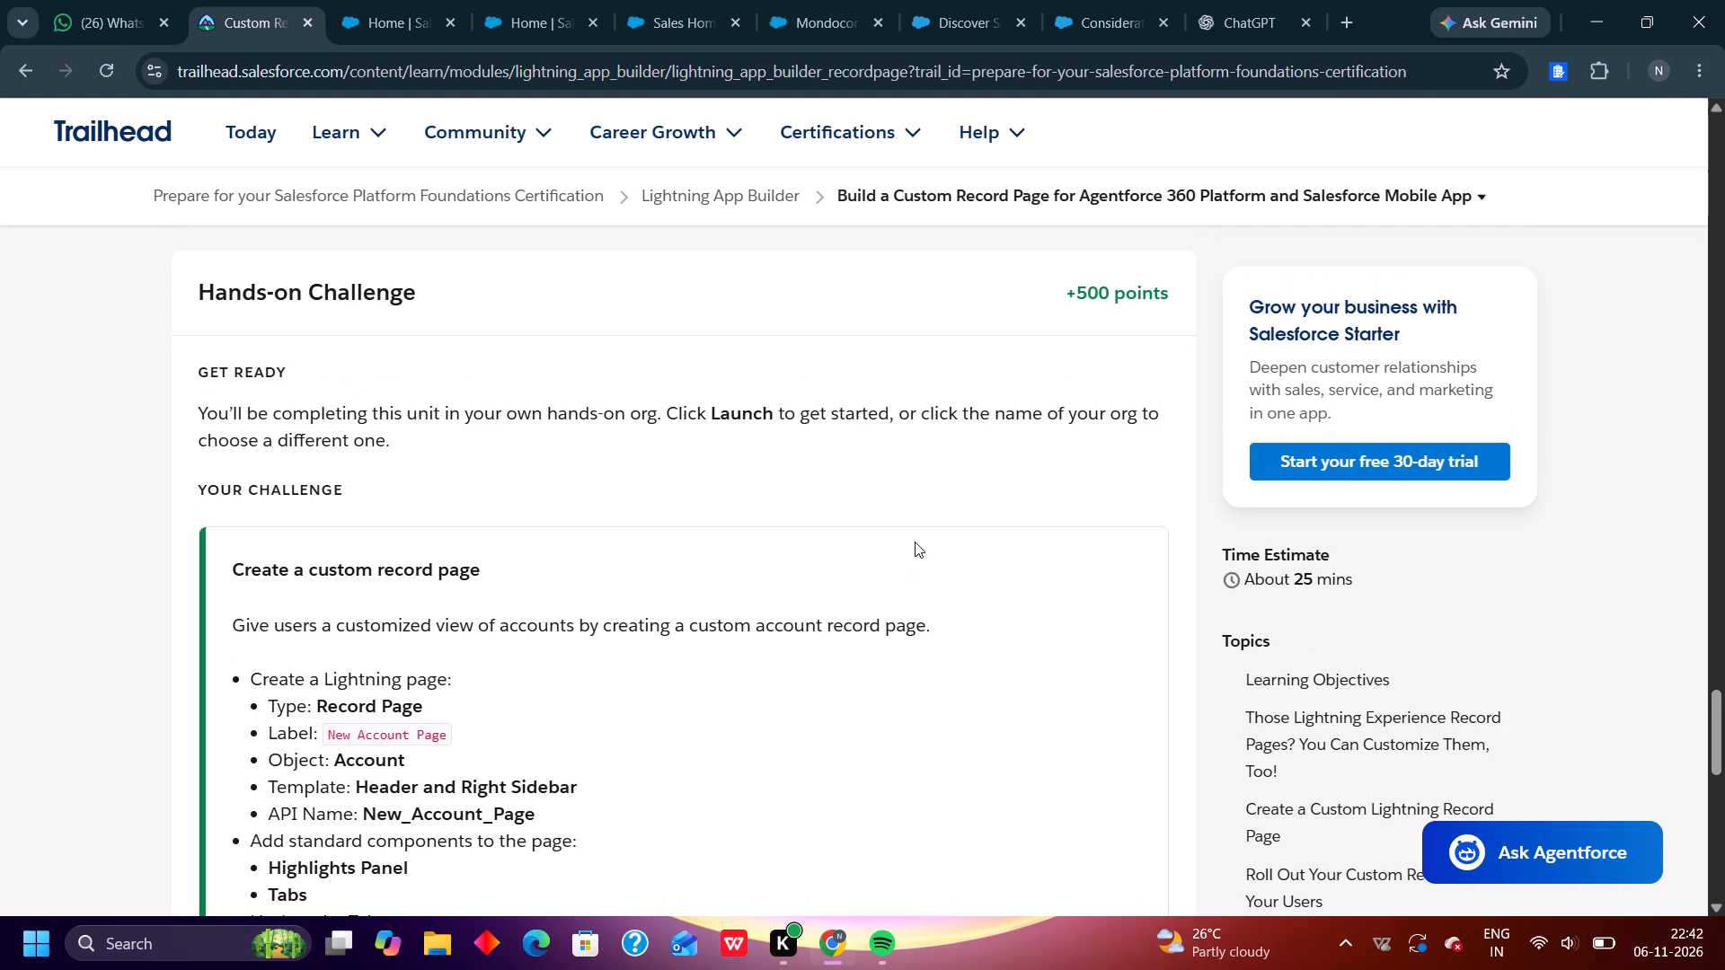
scroll(915, 542, "down", 4)
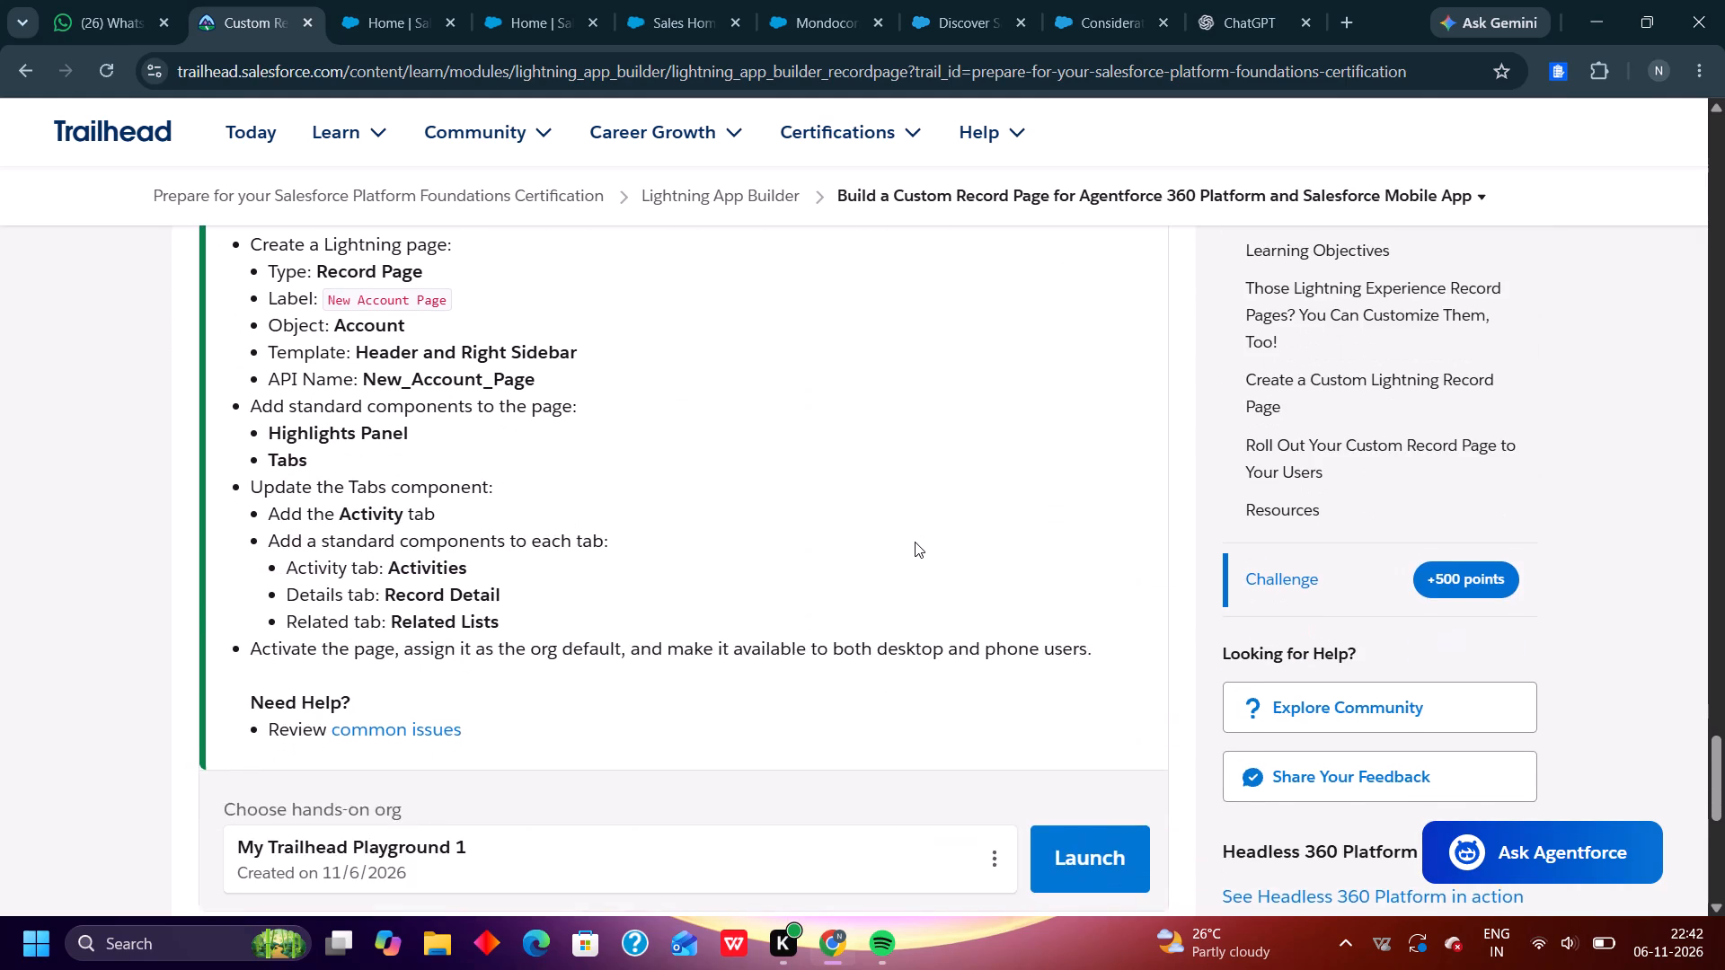
scroll(915, 542, "down", 1)
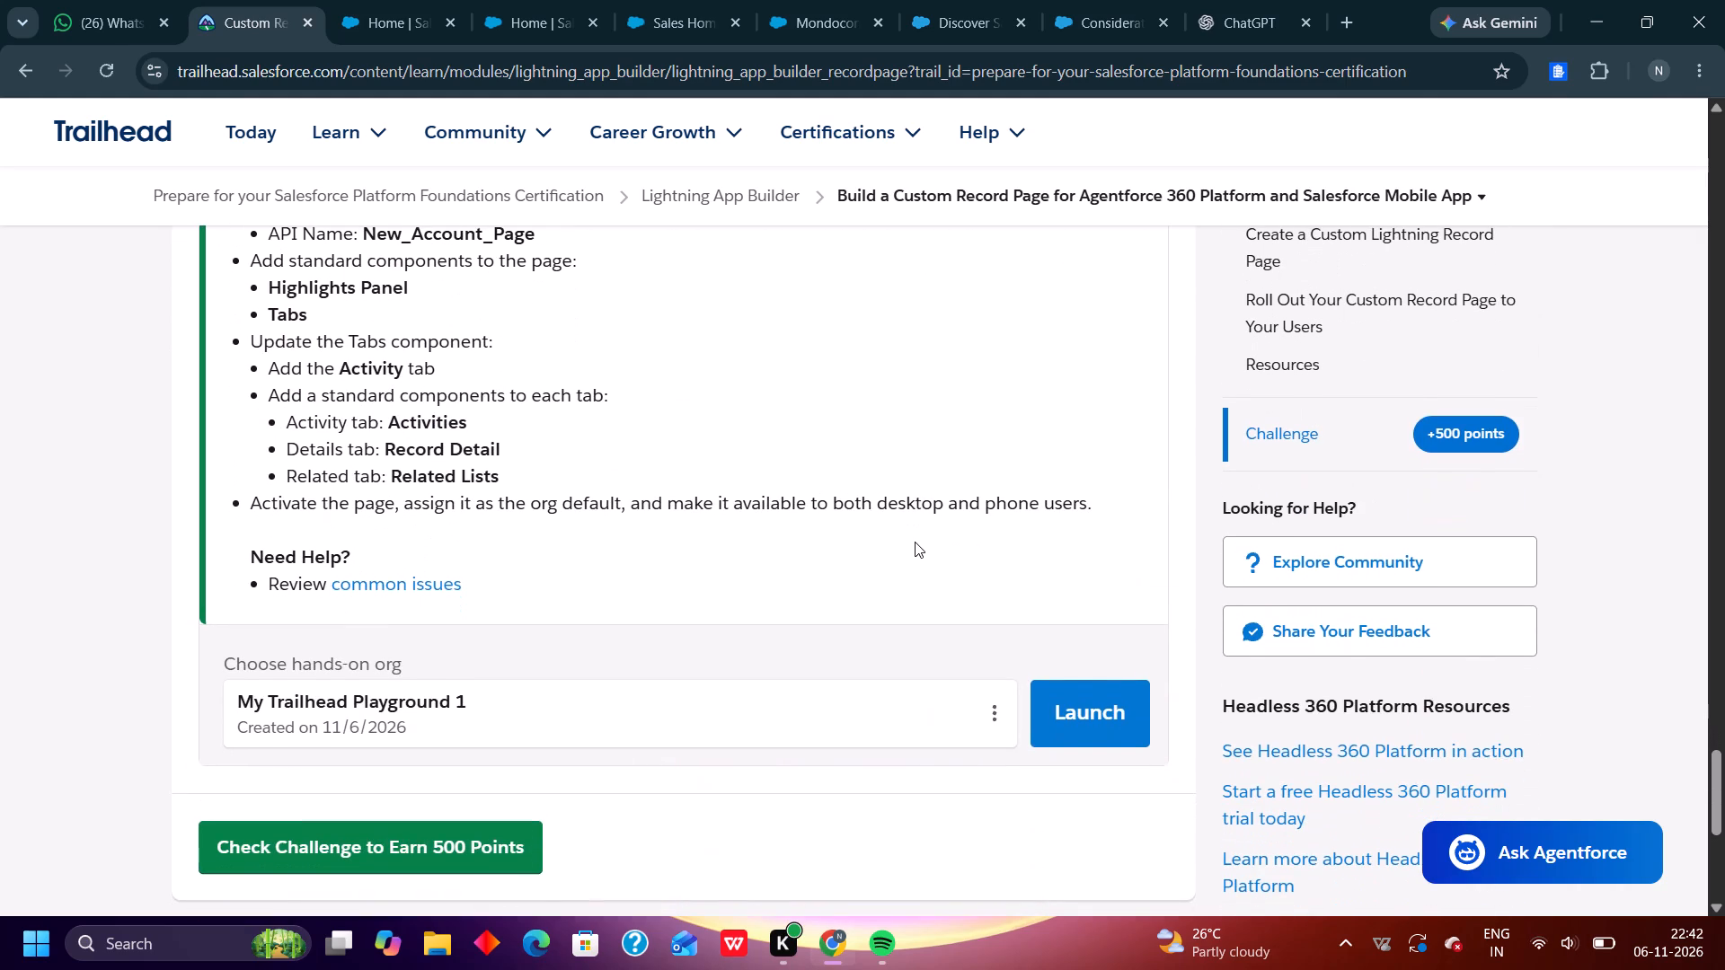
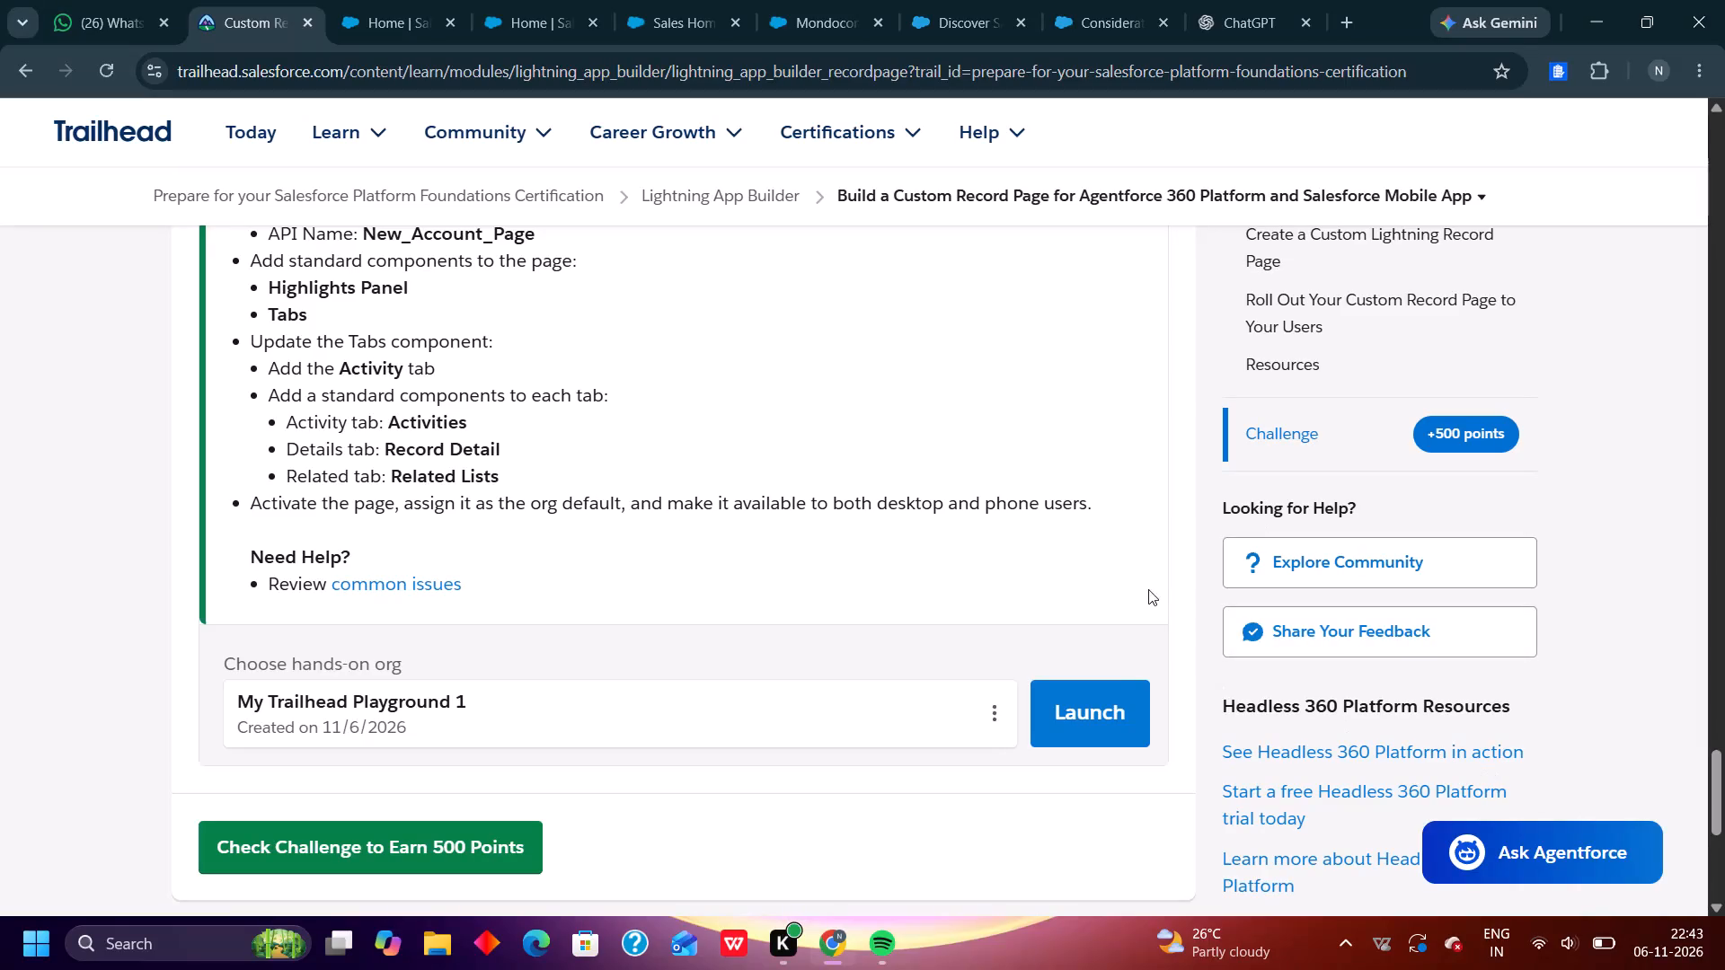
Launch the My Trailhead Playground 1 org for the hands-on challenge.
left_click(1117, 701)
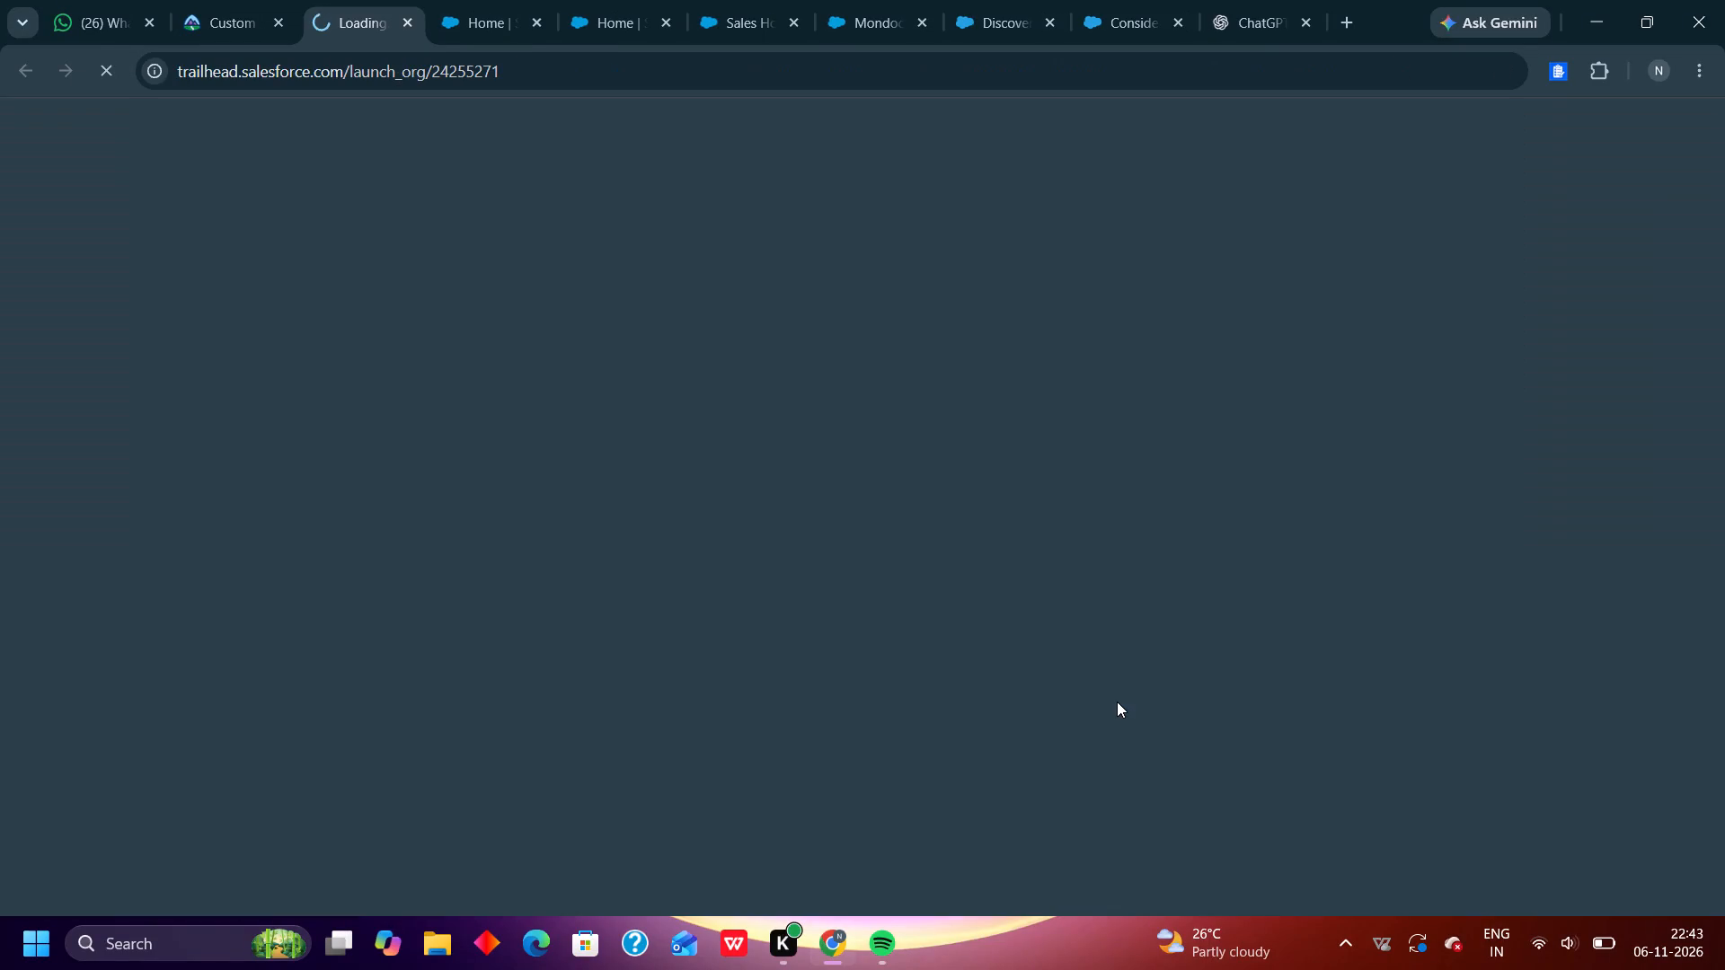
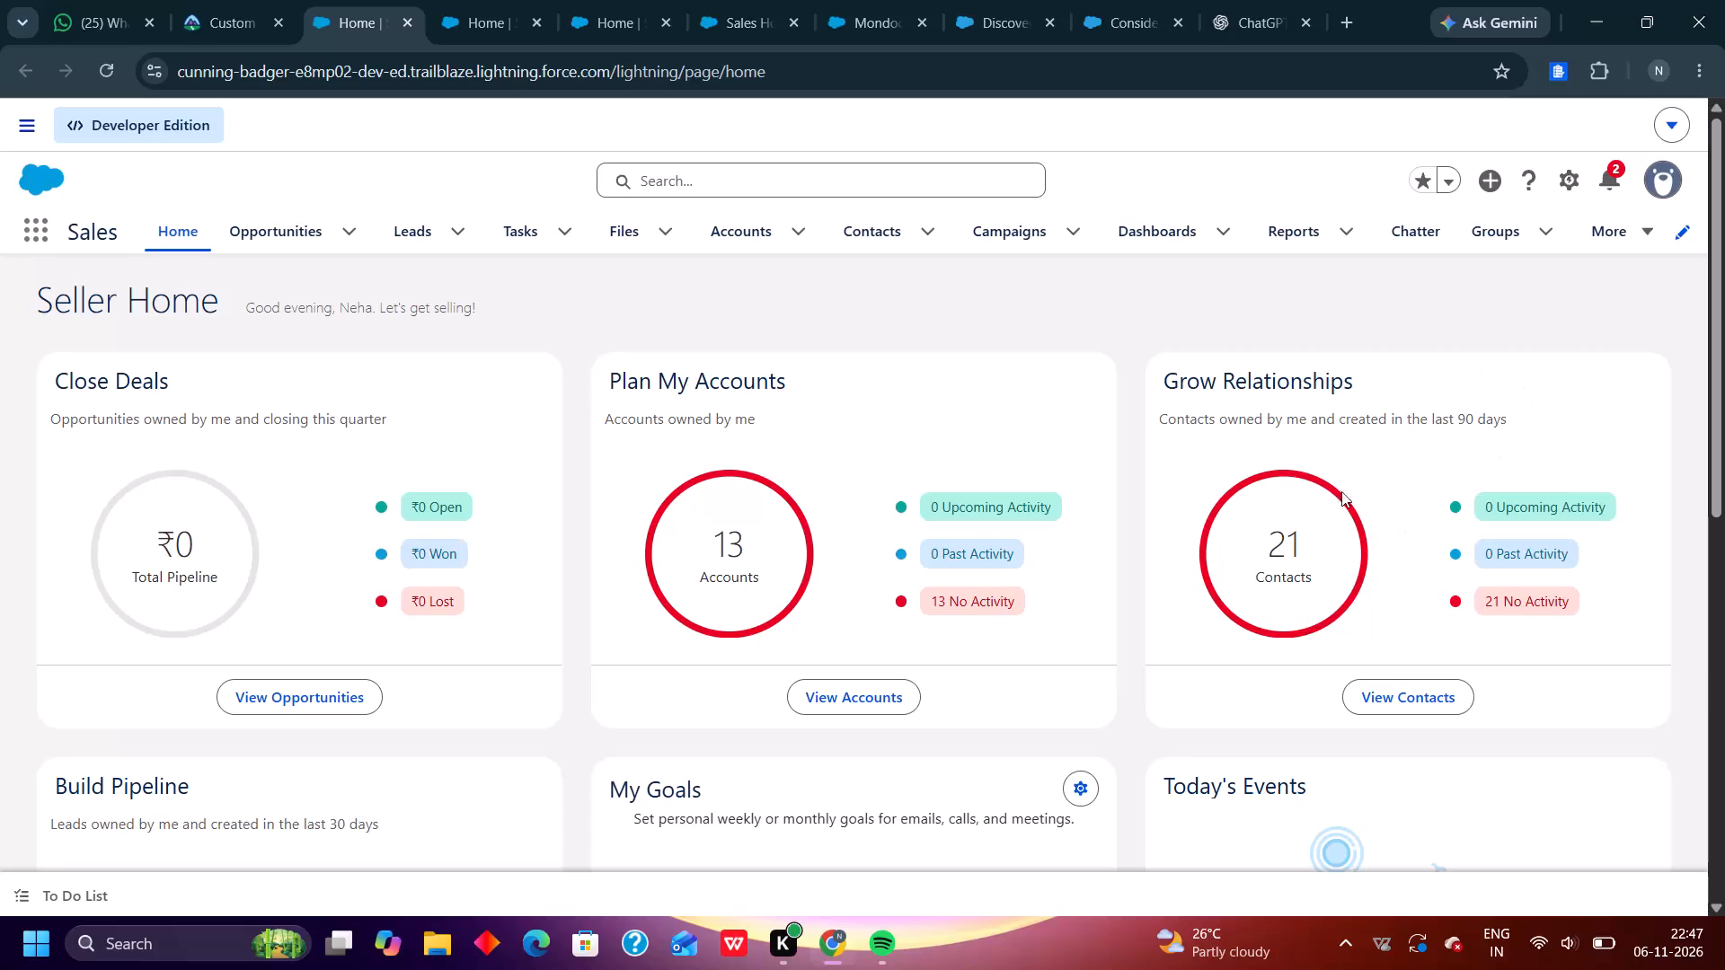
Open Setup for the playground org.
left_click(1567, 190)
left_click(1492, 269)
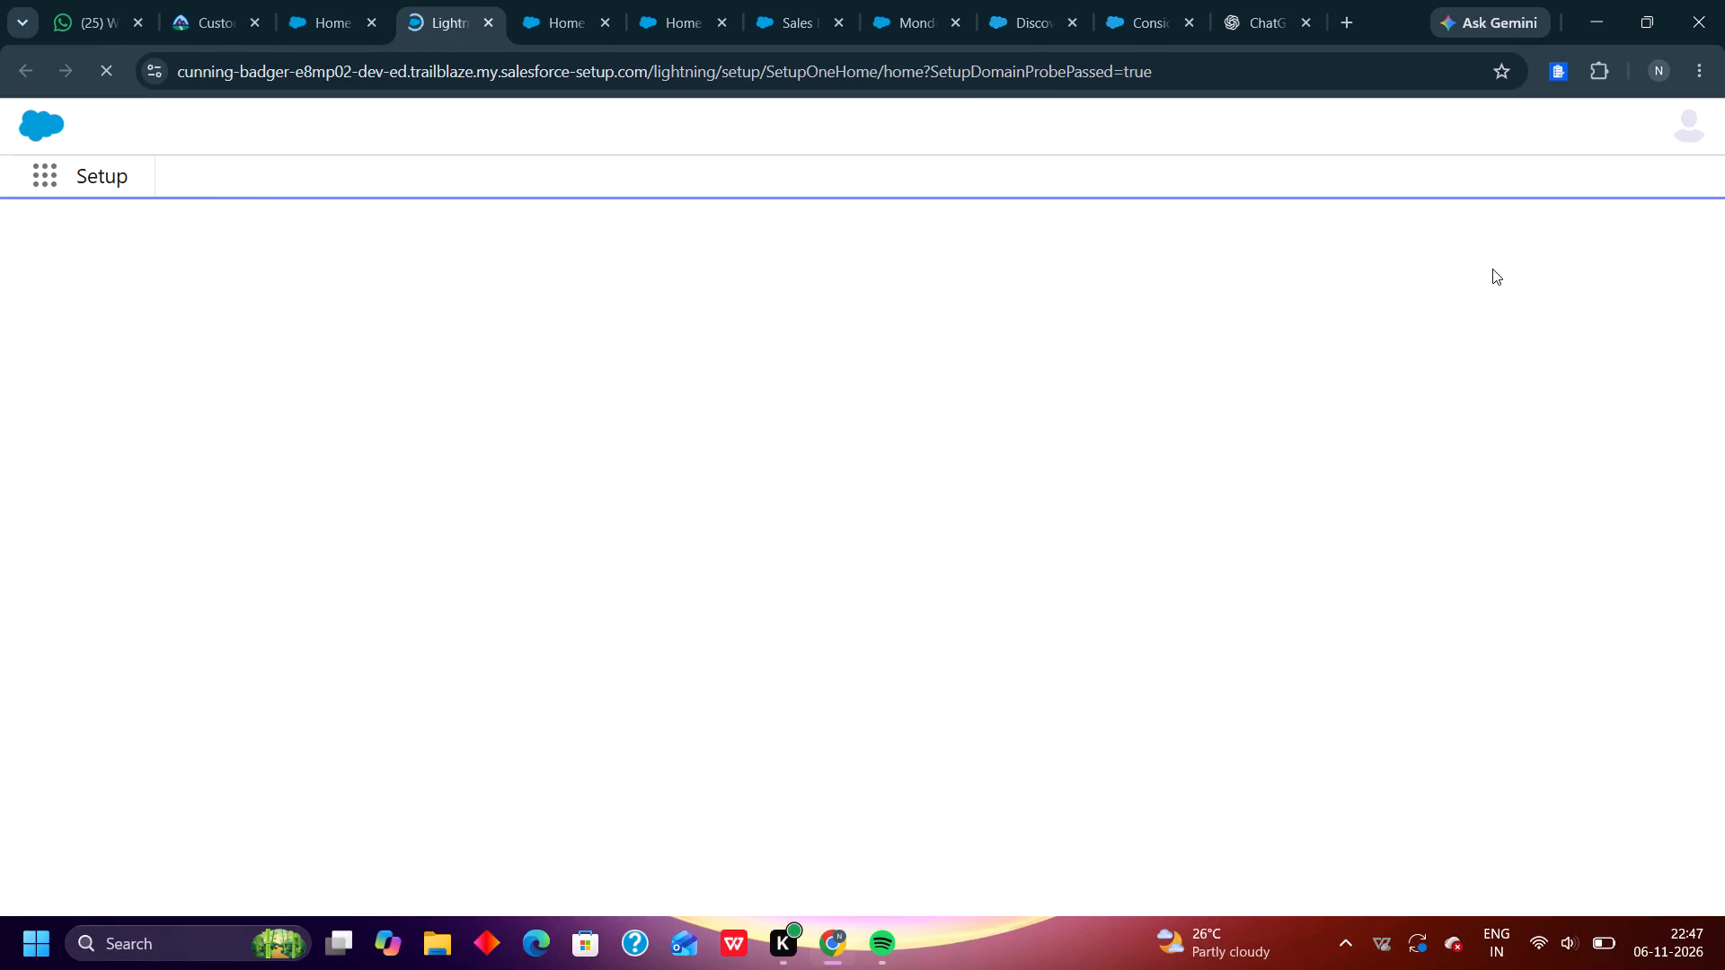
Close the ChatGPT, Discover Salesforce Foundations, Considerations for Salesforce Foundations and Mondocorp account browser tabs.
left_click(1314, 22)
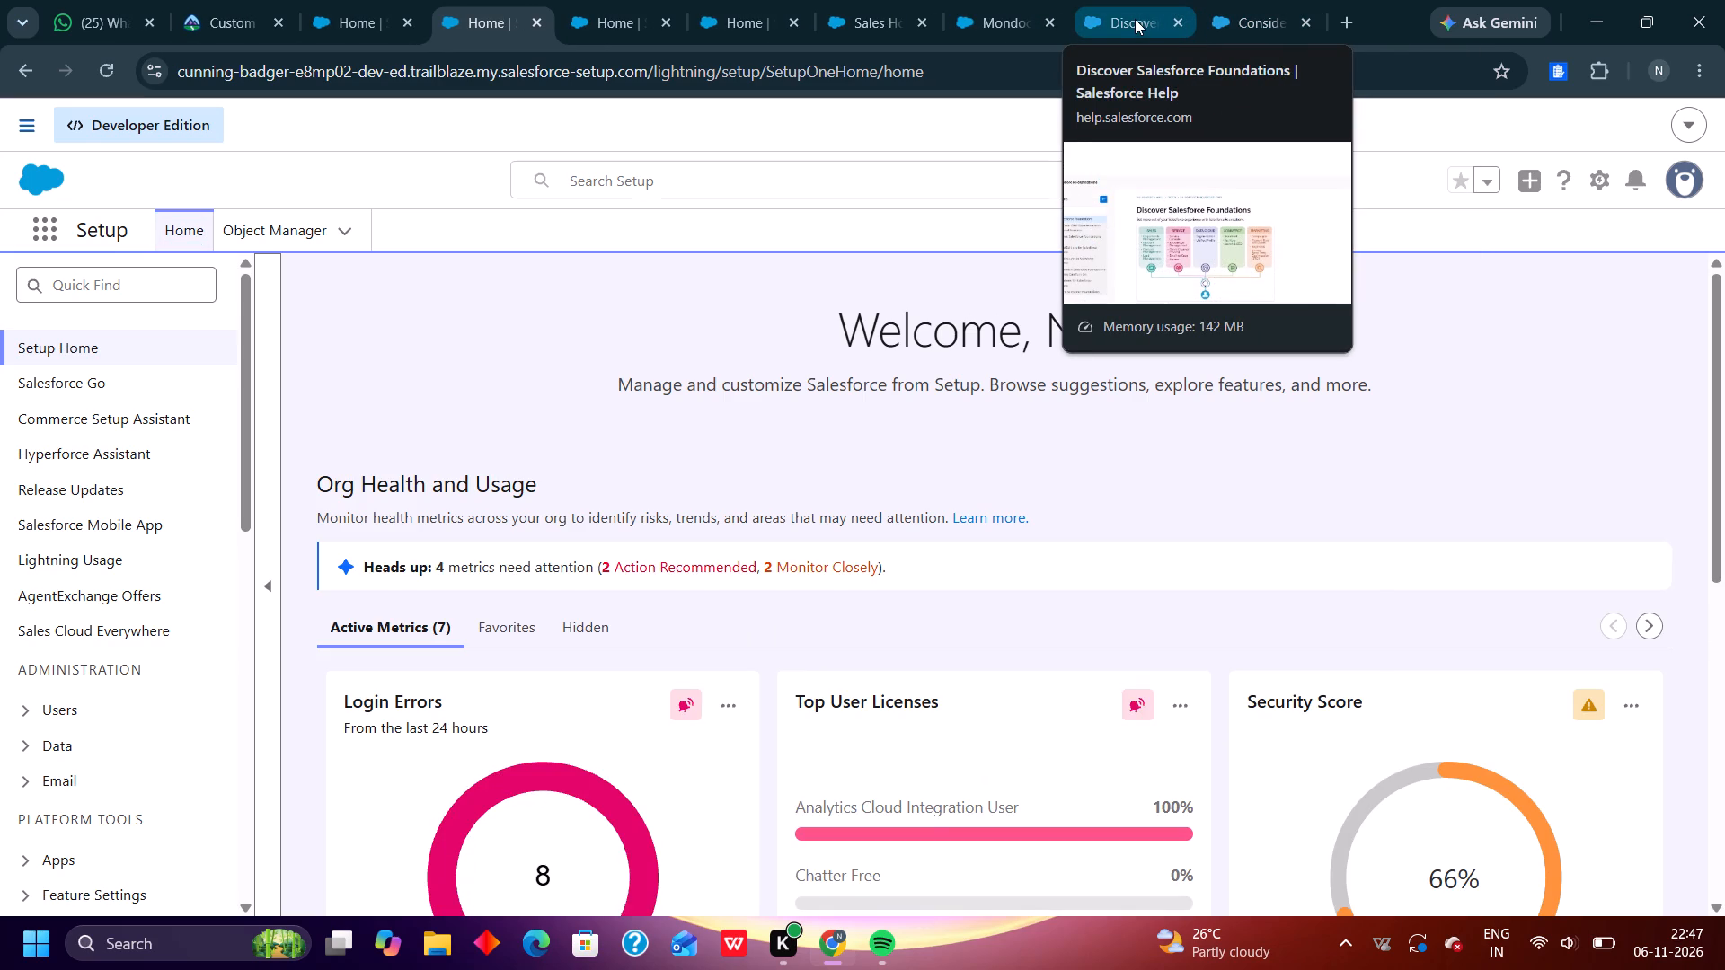
left_click(1185, 23)
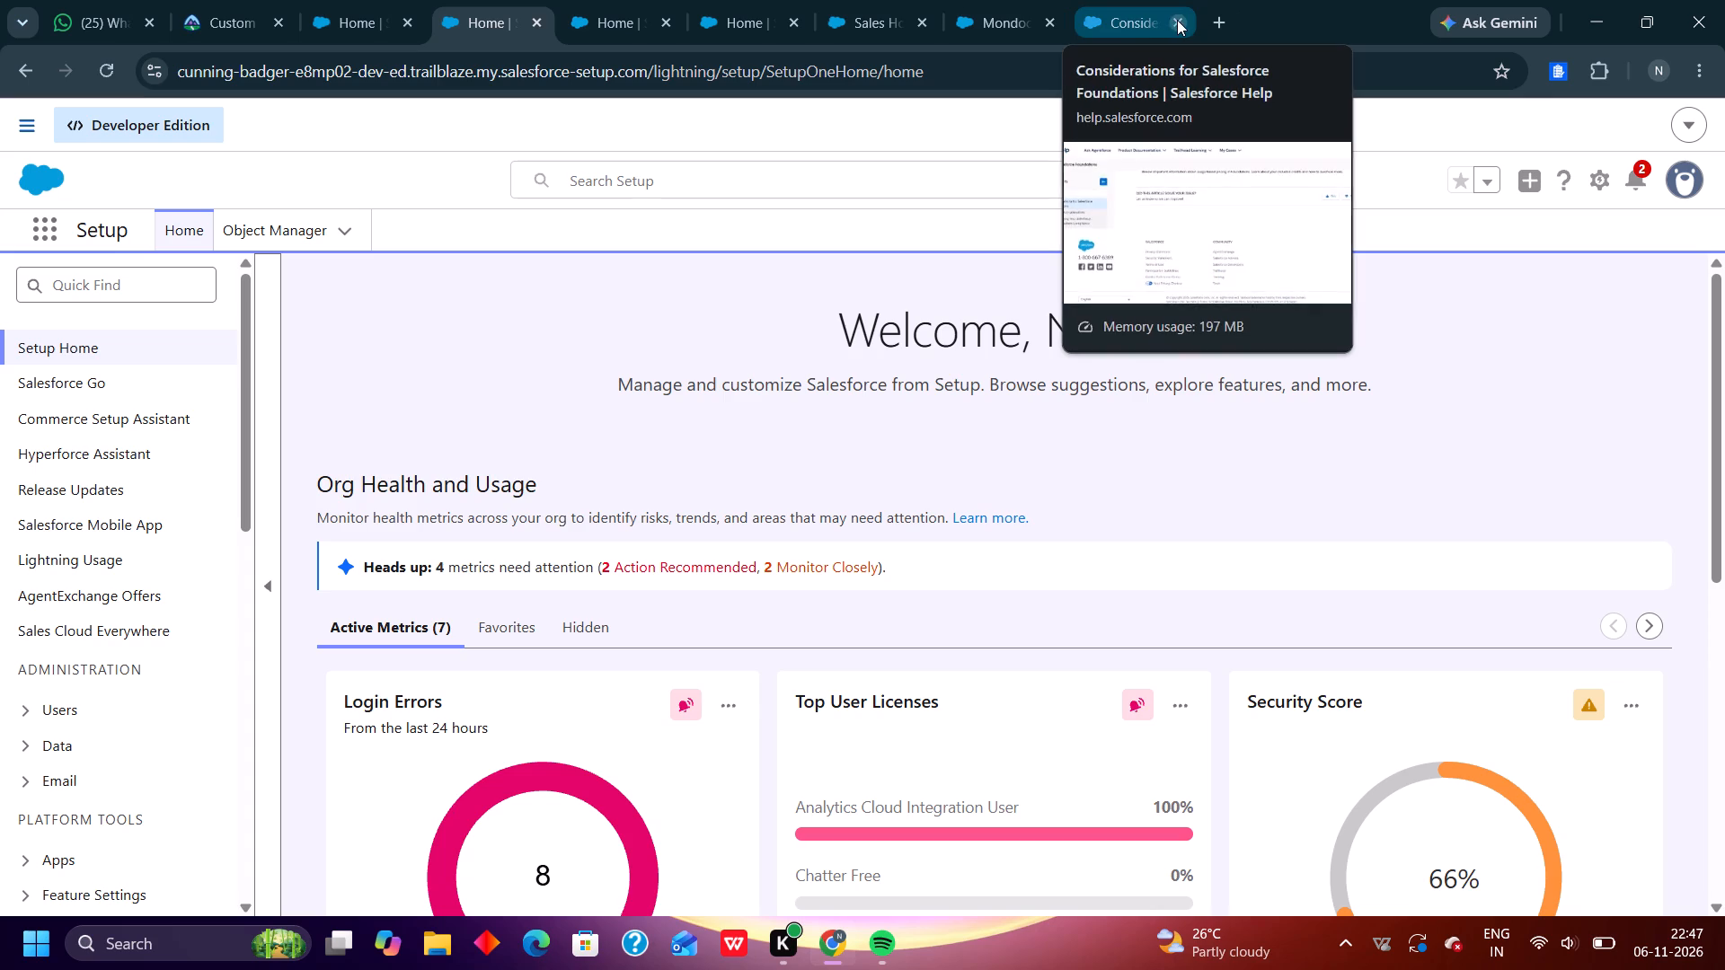
left_click(1177, 20)
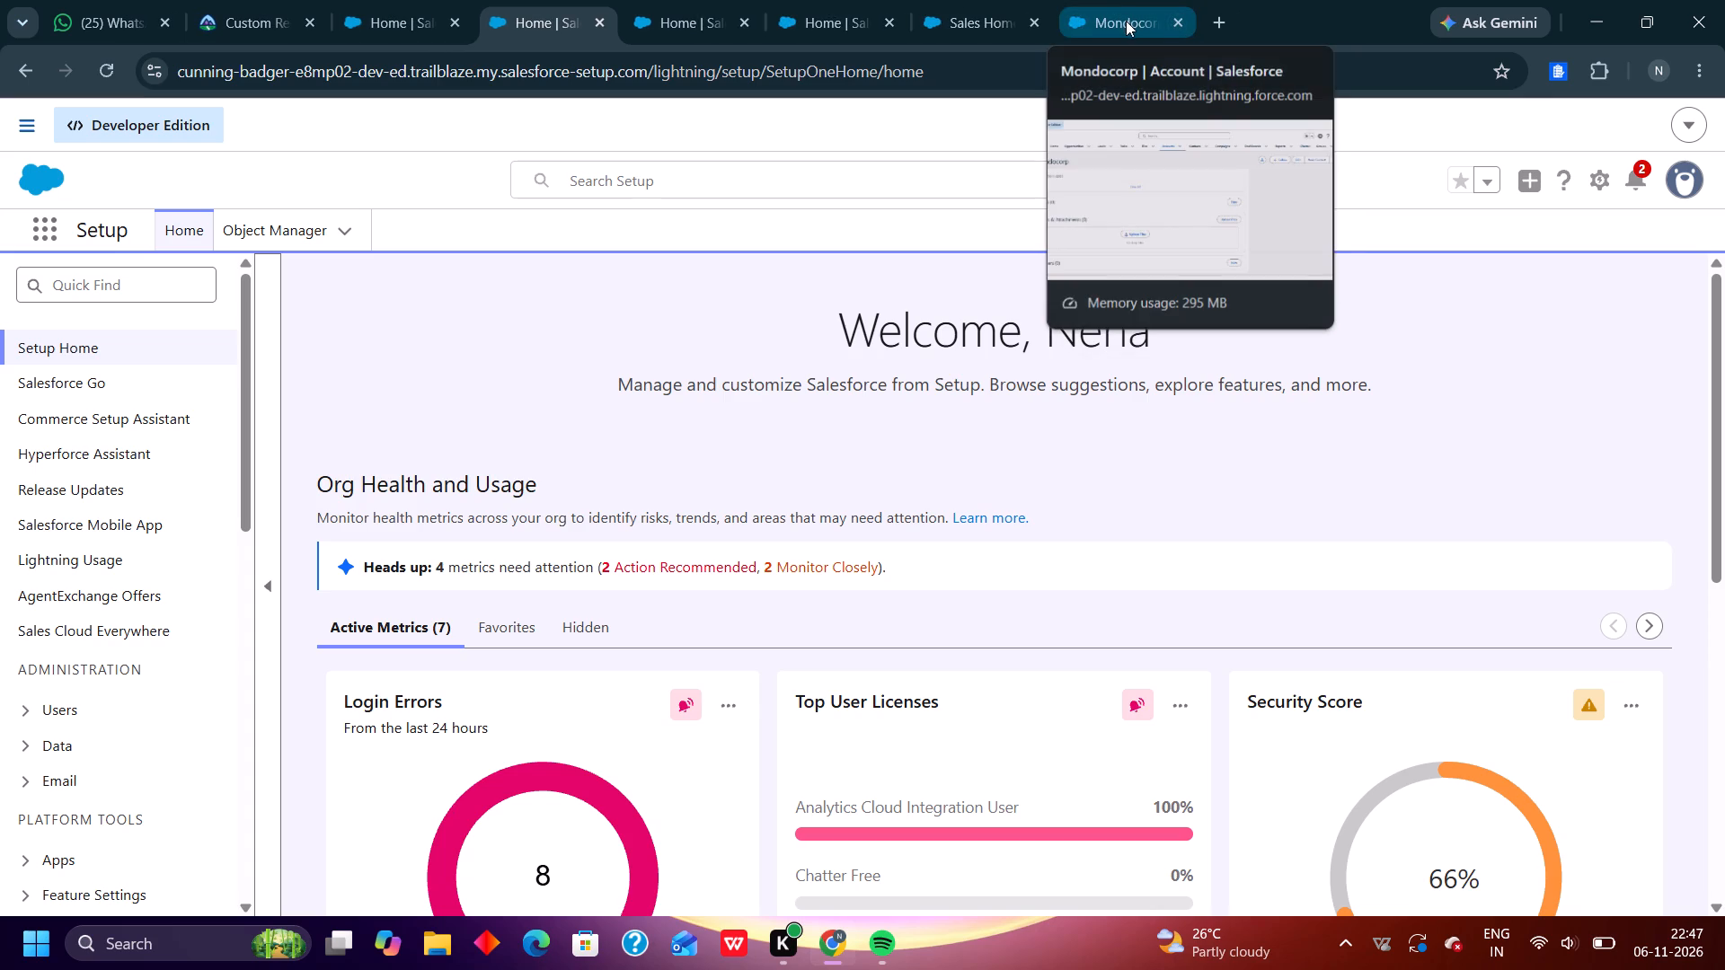
left_click(1180, 22)
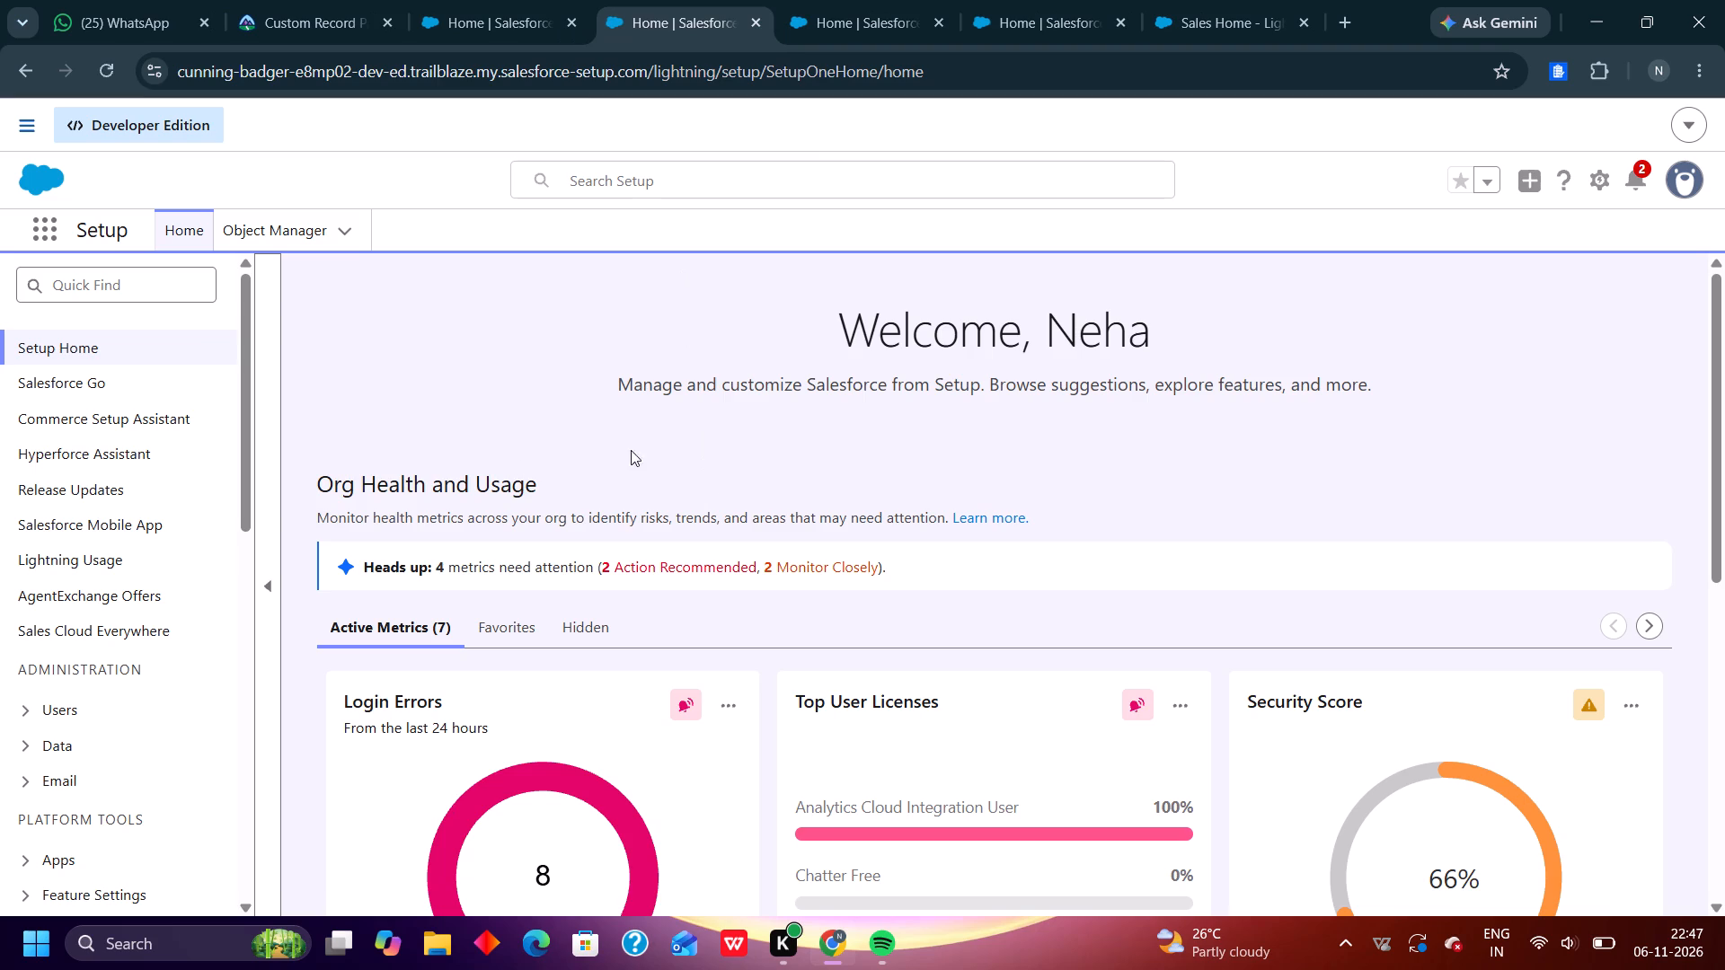
Search Setup for "ligh" and open the Lightning App Builder page.
left_click(149, 282)
type("li")
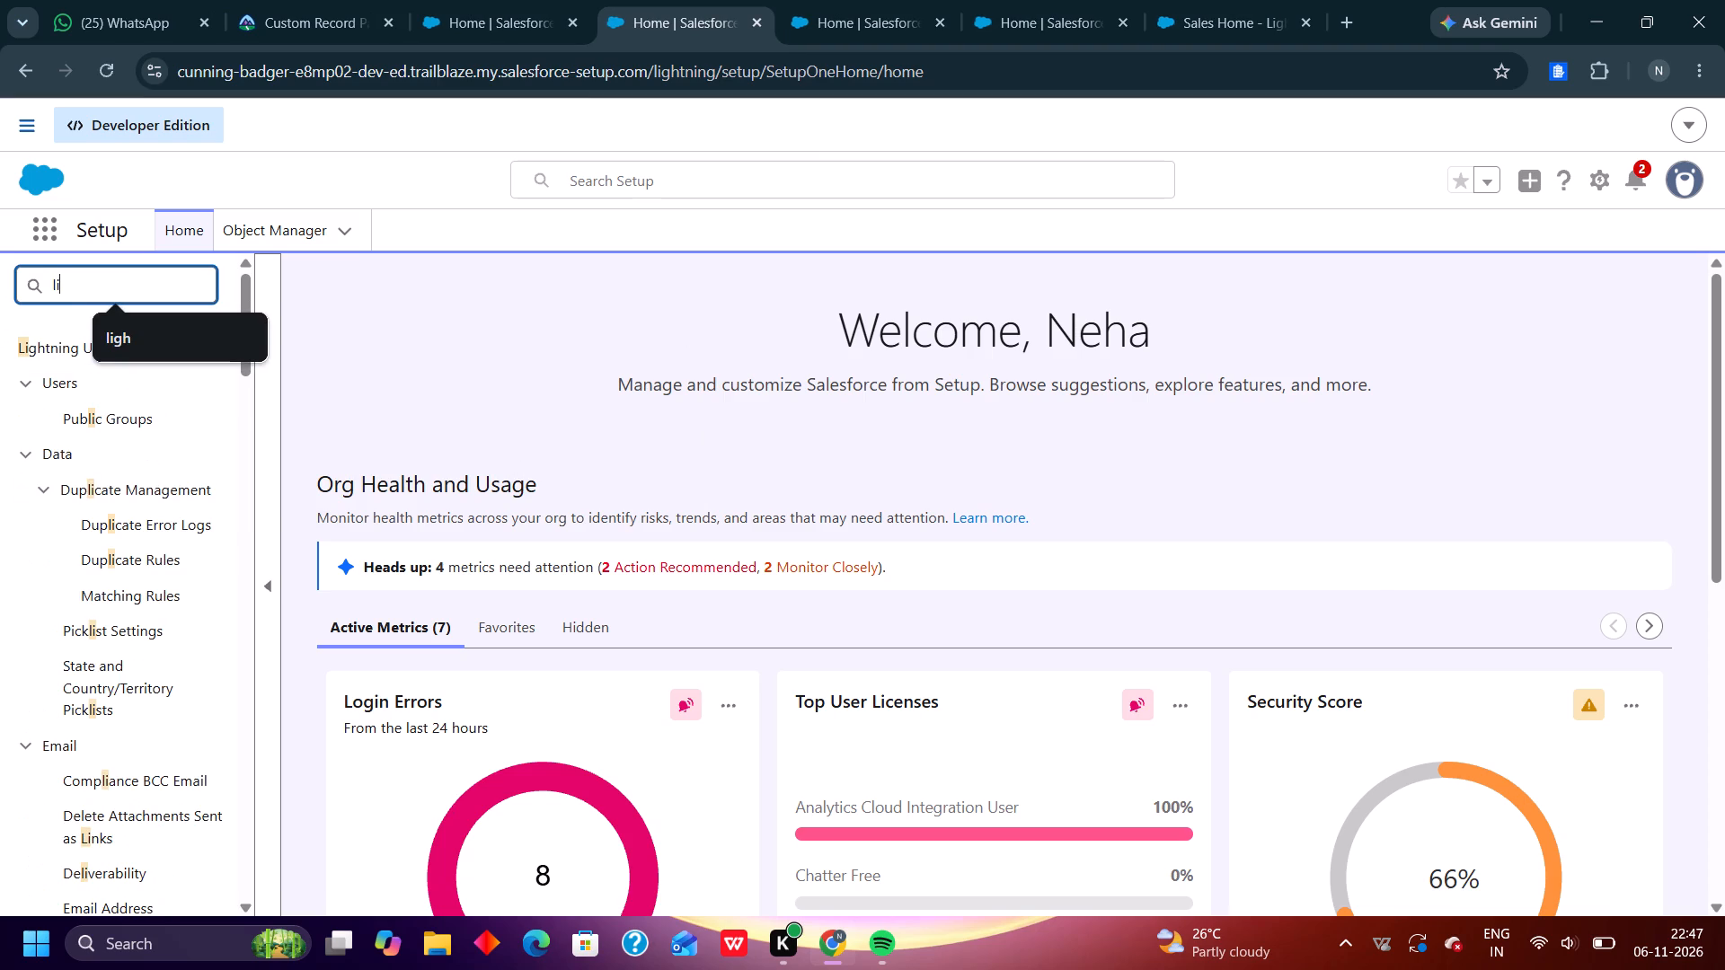
type("gh")
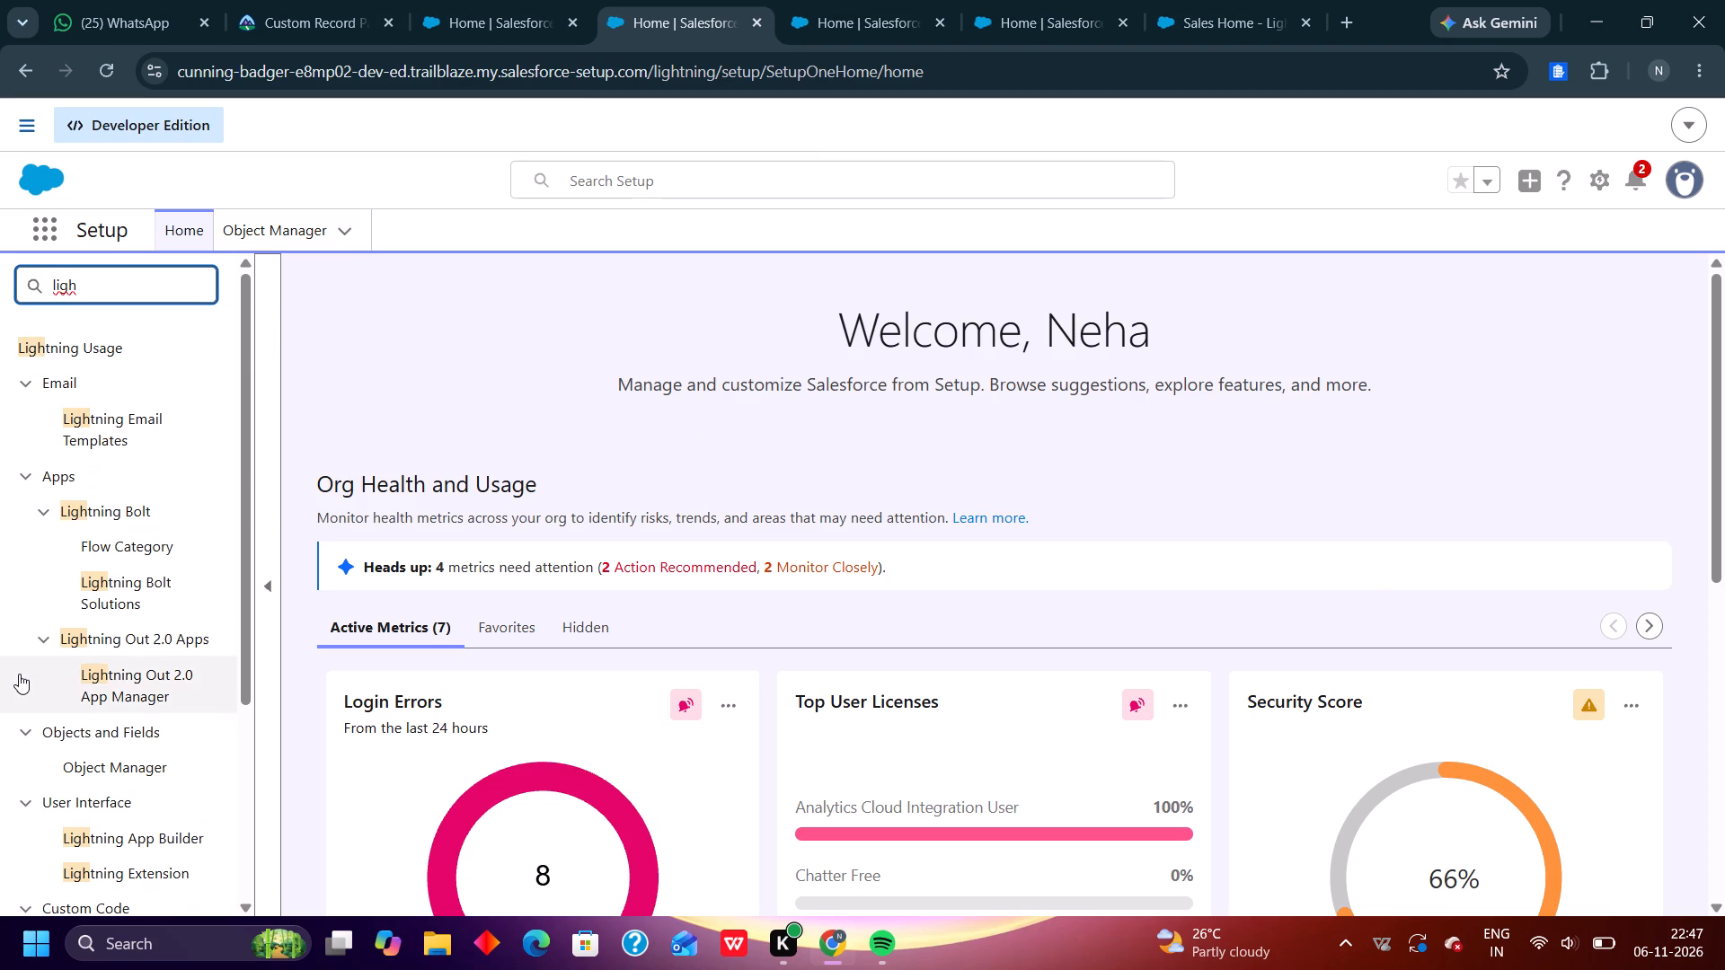
left_click(182, 842)
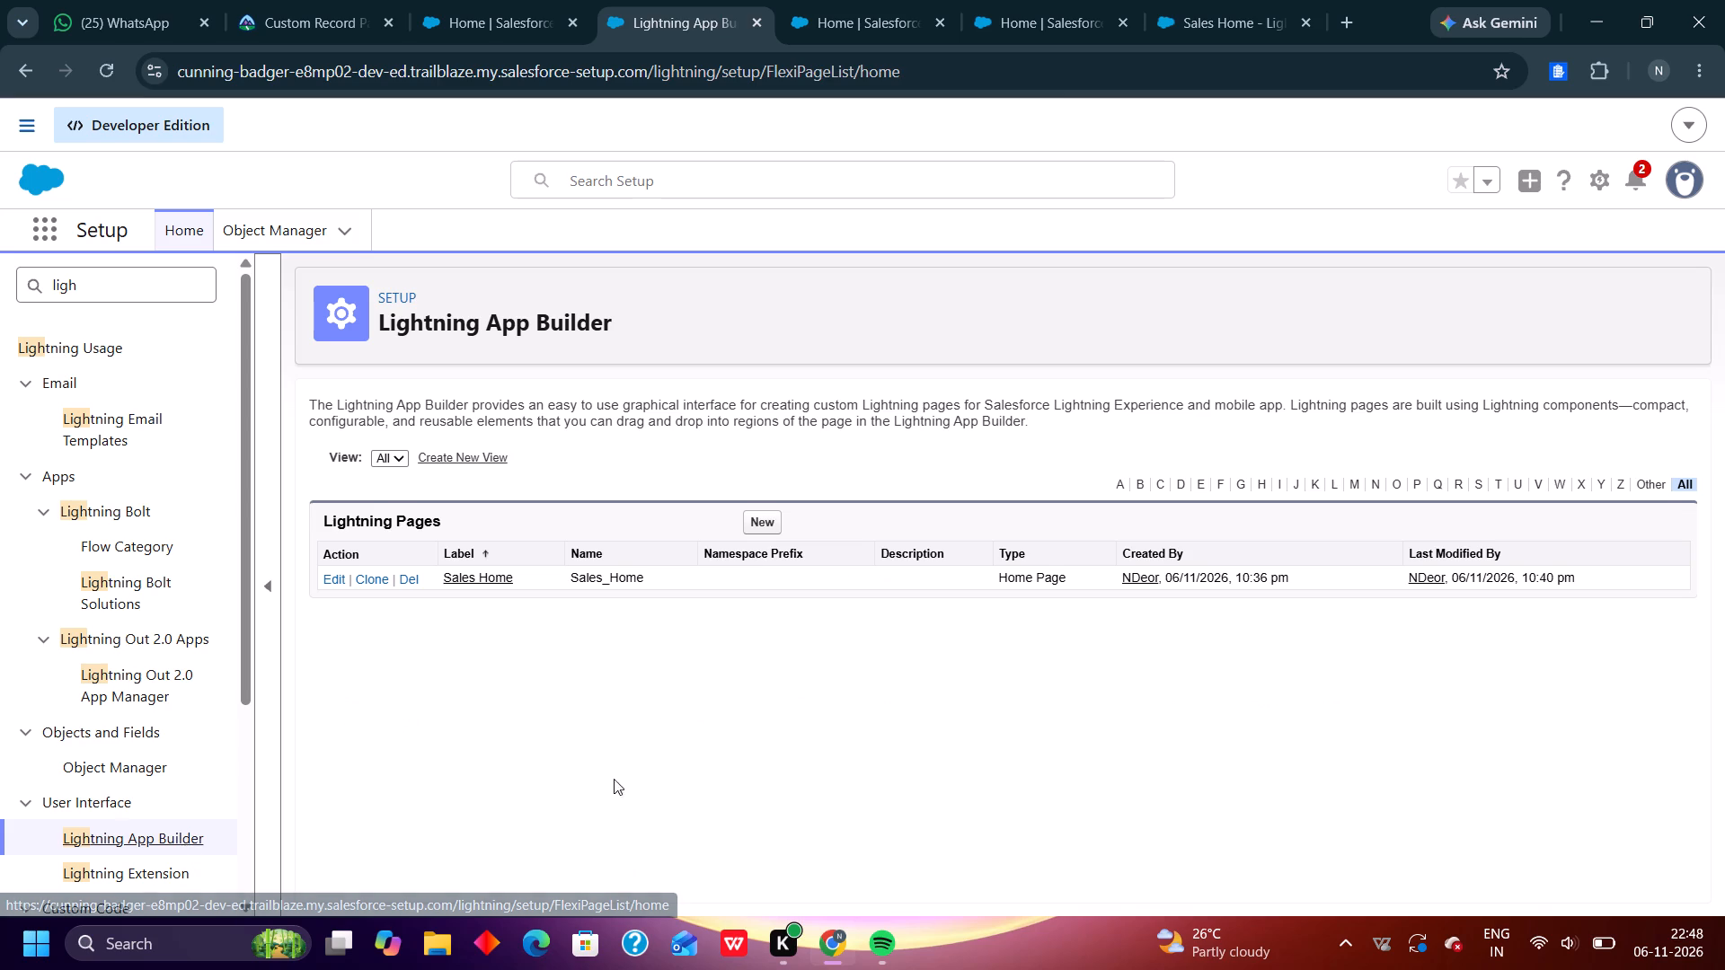
Start a new Lightning record page labelled "New Account Page" for the Account object.
left_click(759, 519)
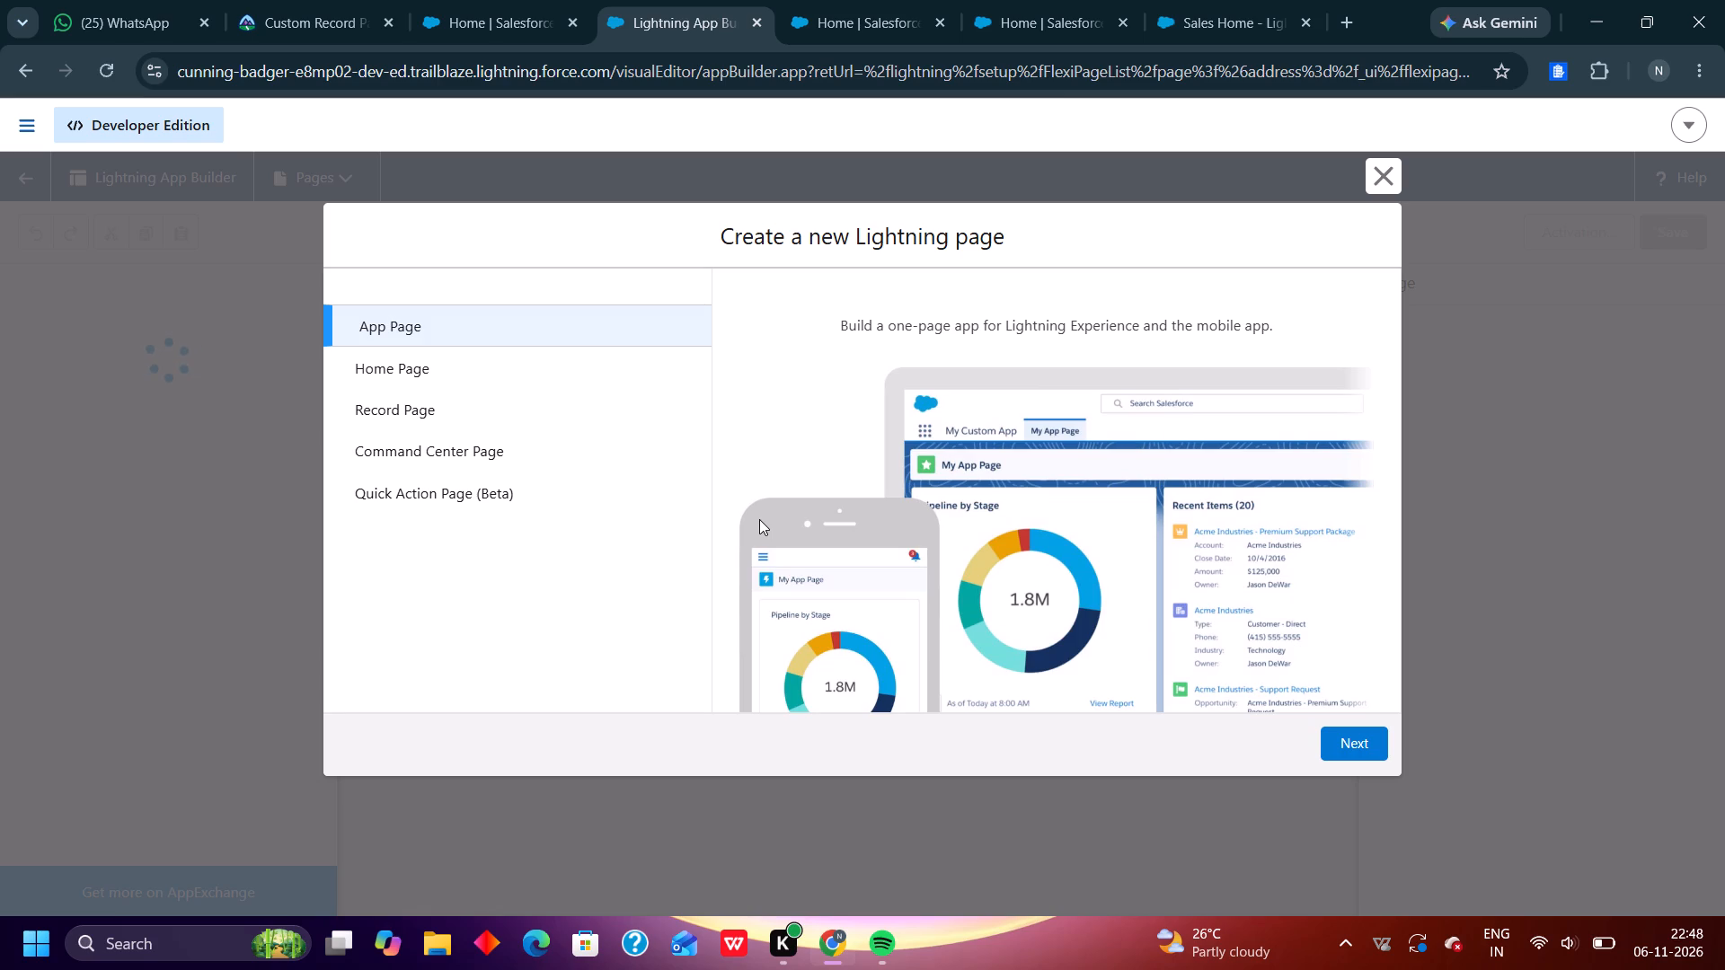
left_click(564, 410)
left_click(1345, 745)
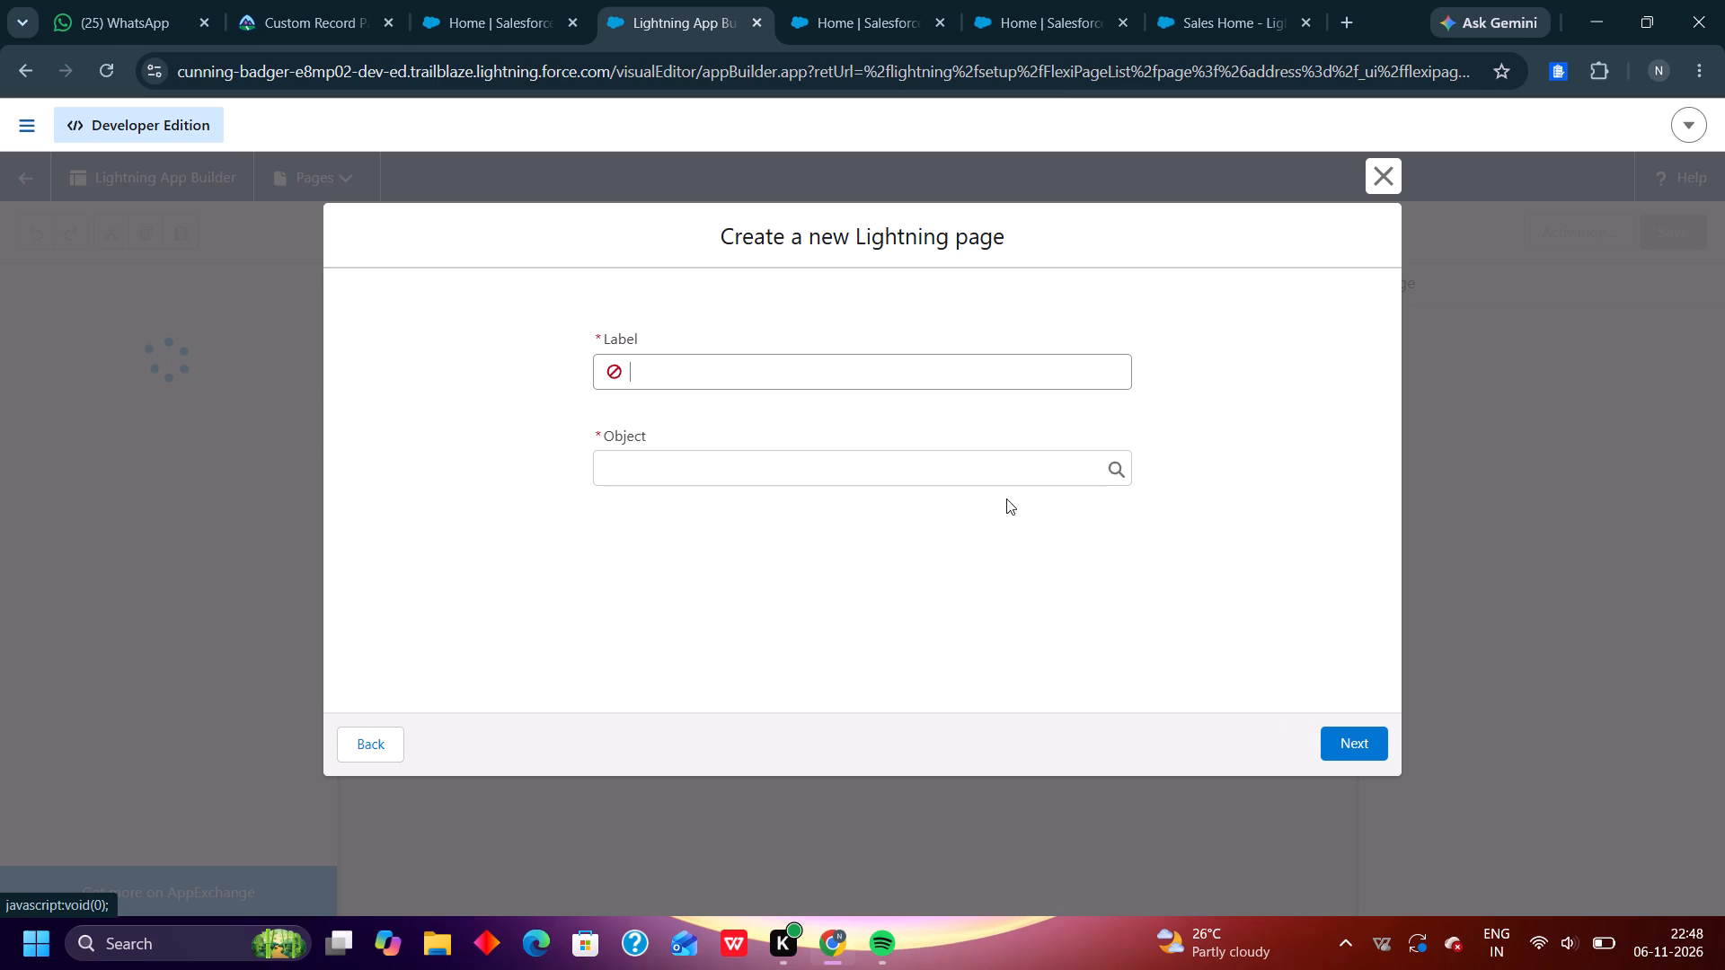
left_click(925, 373)
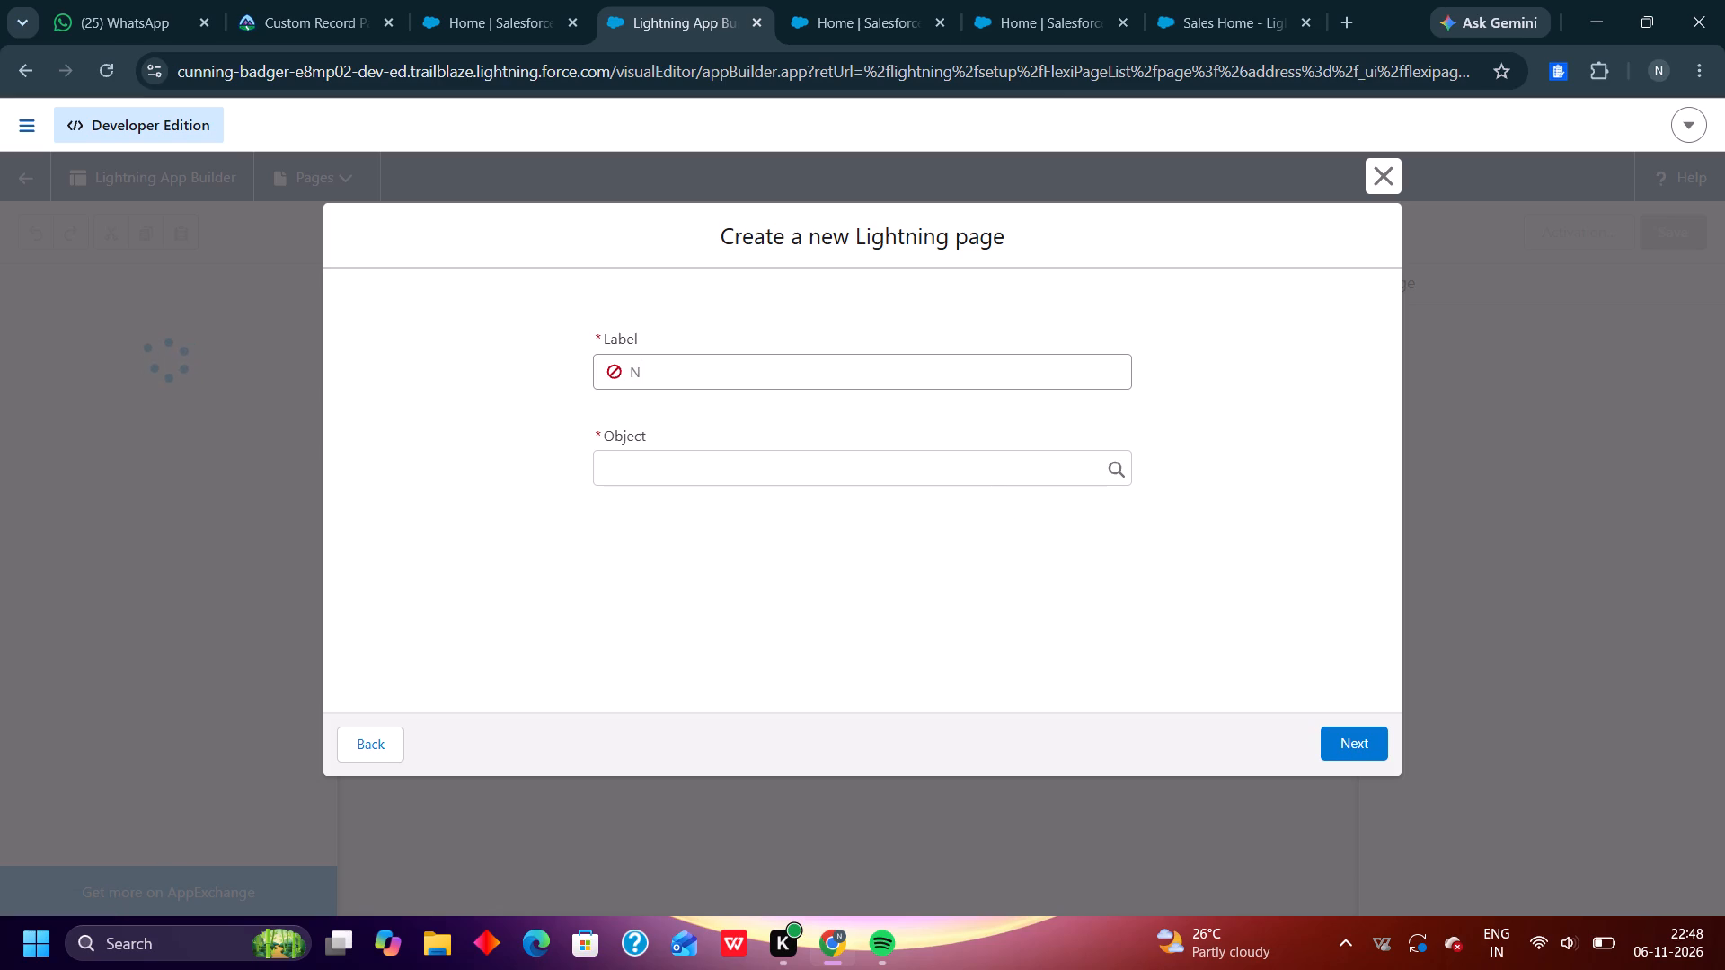
type("ew")
key("space")
type("ccount")
key("space")
type("agr")
key("BackSpace")
key("e")
left_click(787, 462)
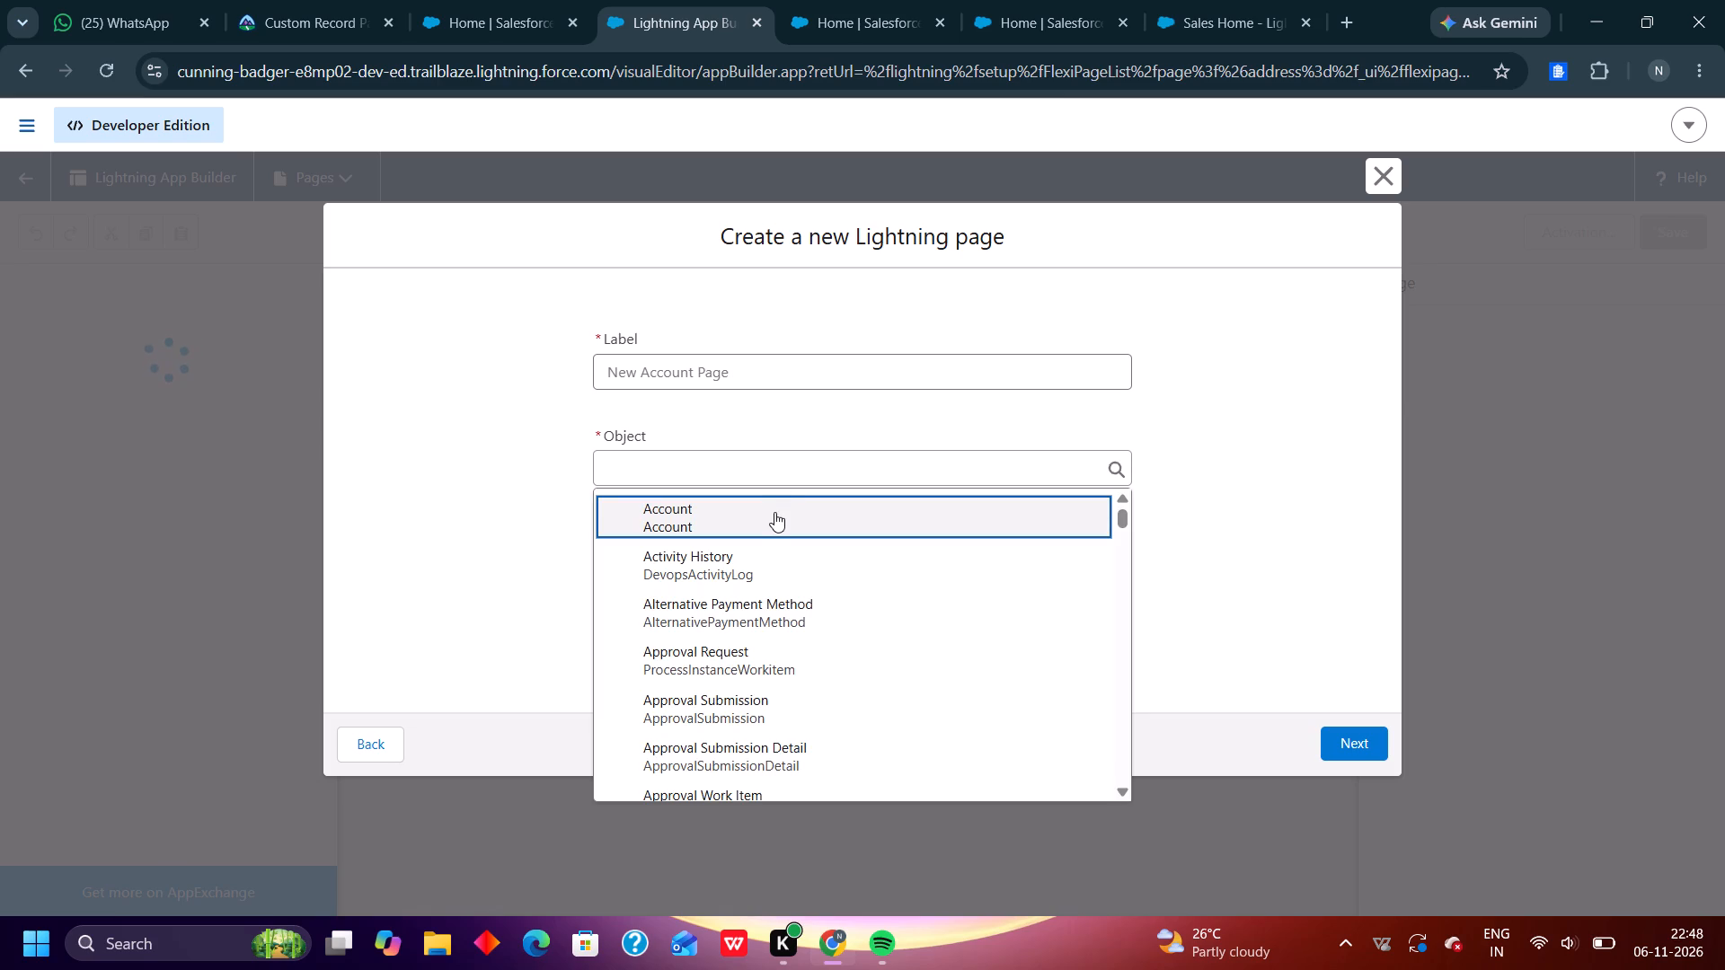
left_click(774, 512)
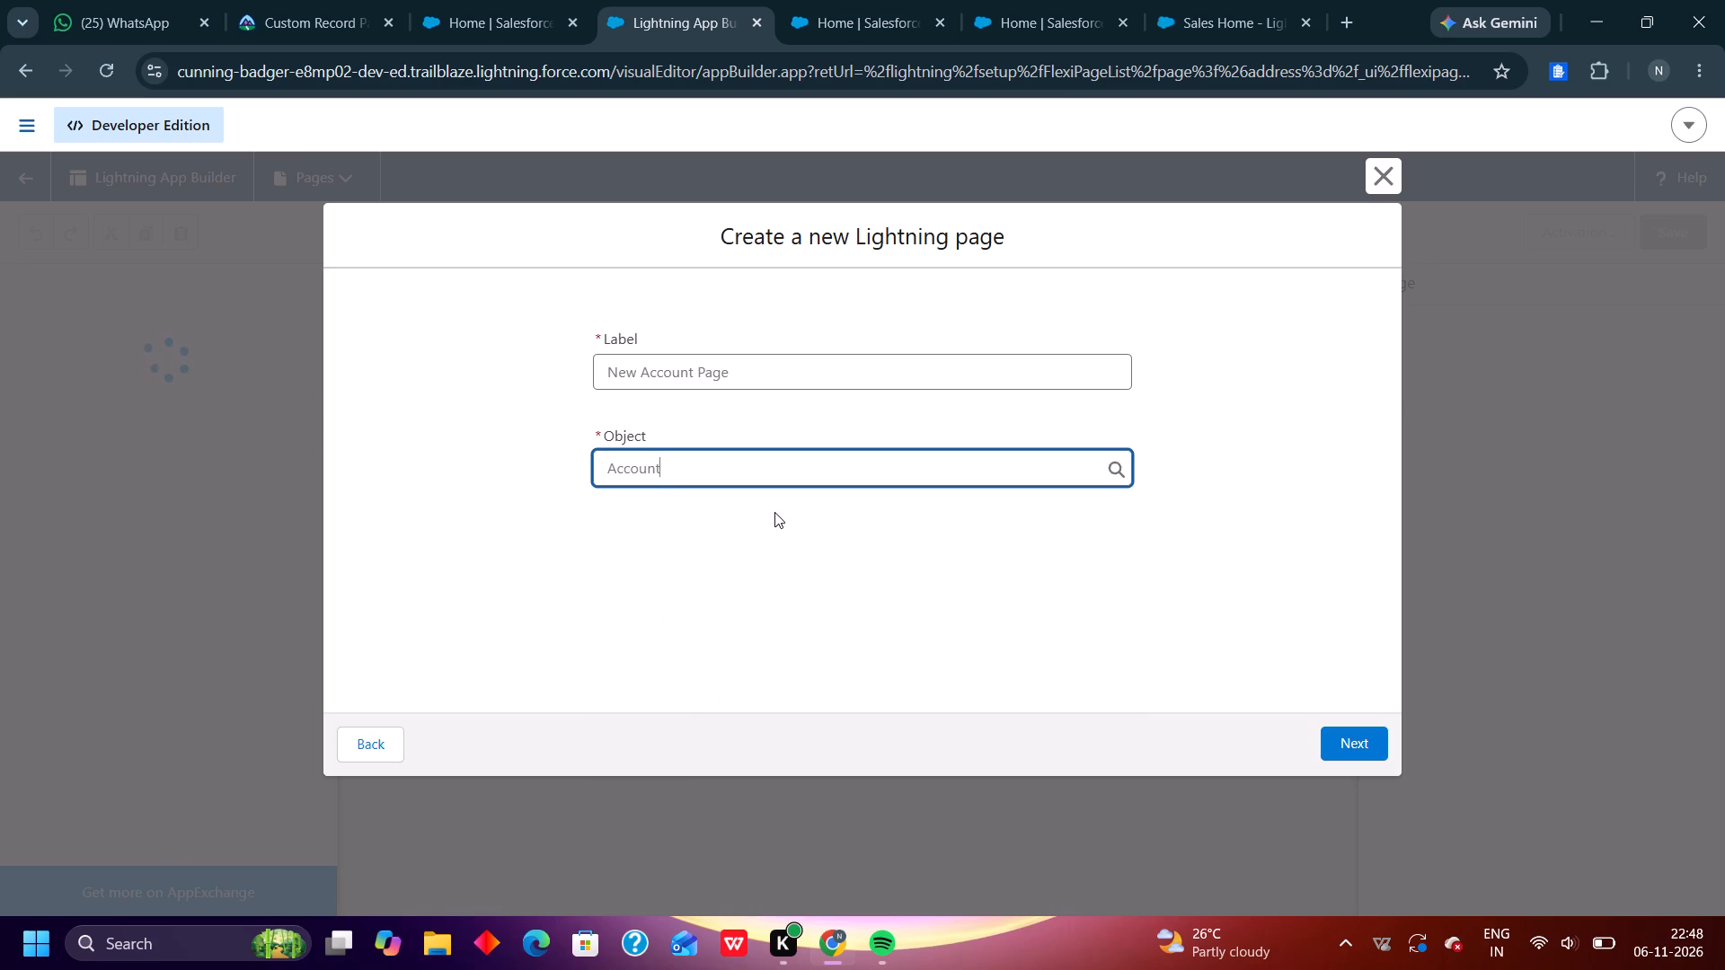
left_click(1336, 749)
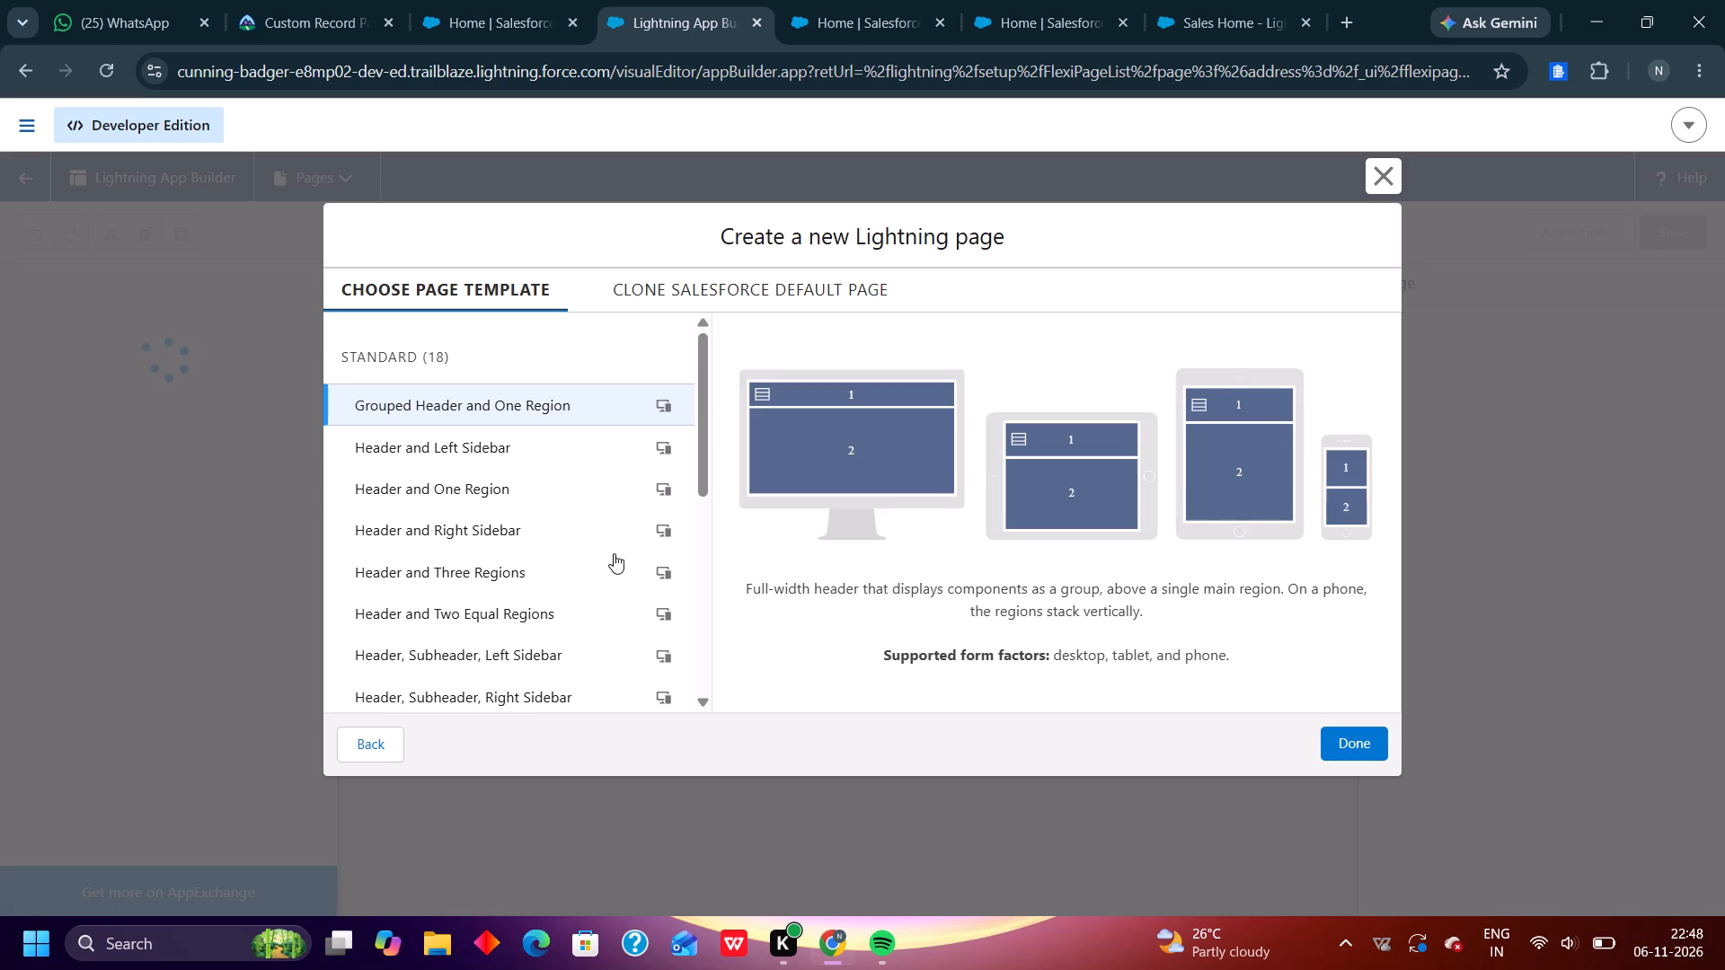
Choose the Header and Right Sidebar template, finish creating the page, and dismiss the Important Changes pop-up.
left_click(584, 532)
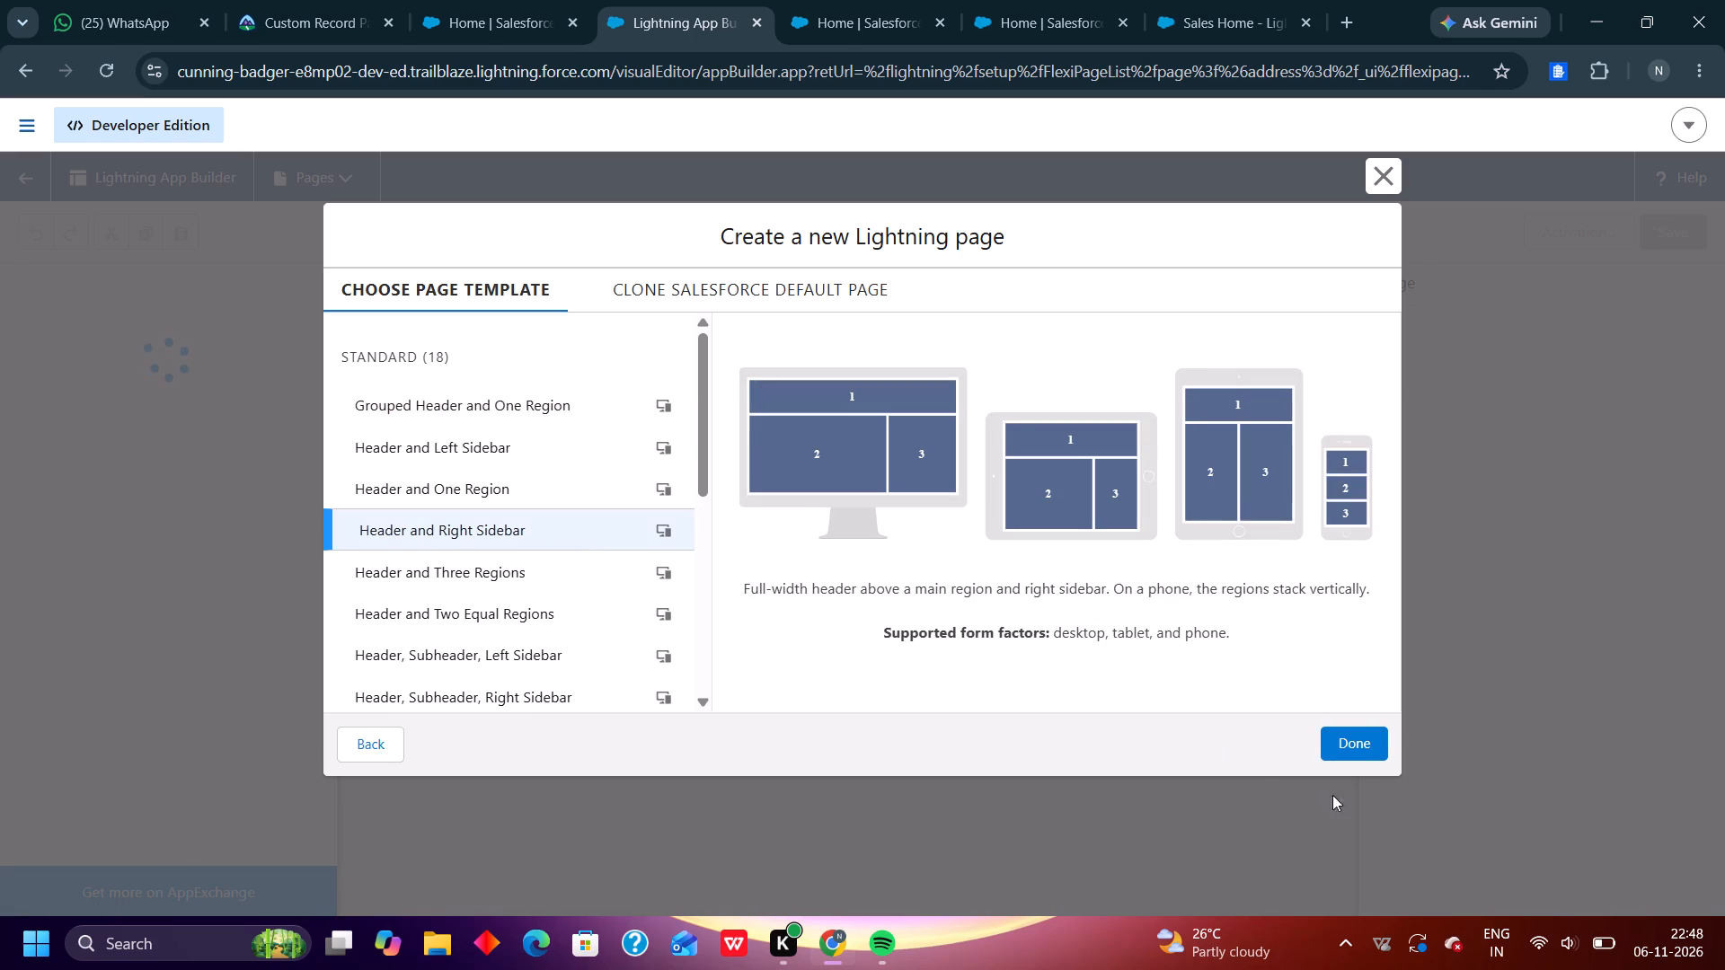
left_click(1358, 745)
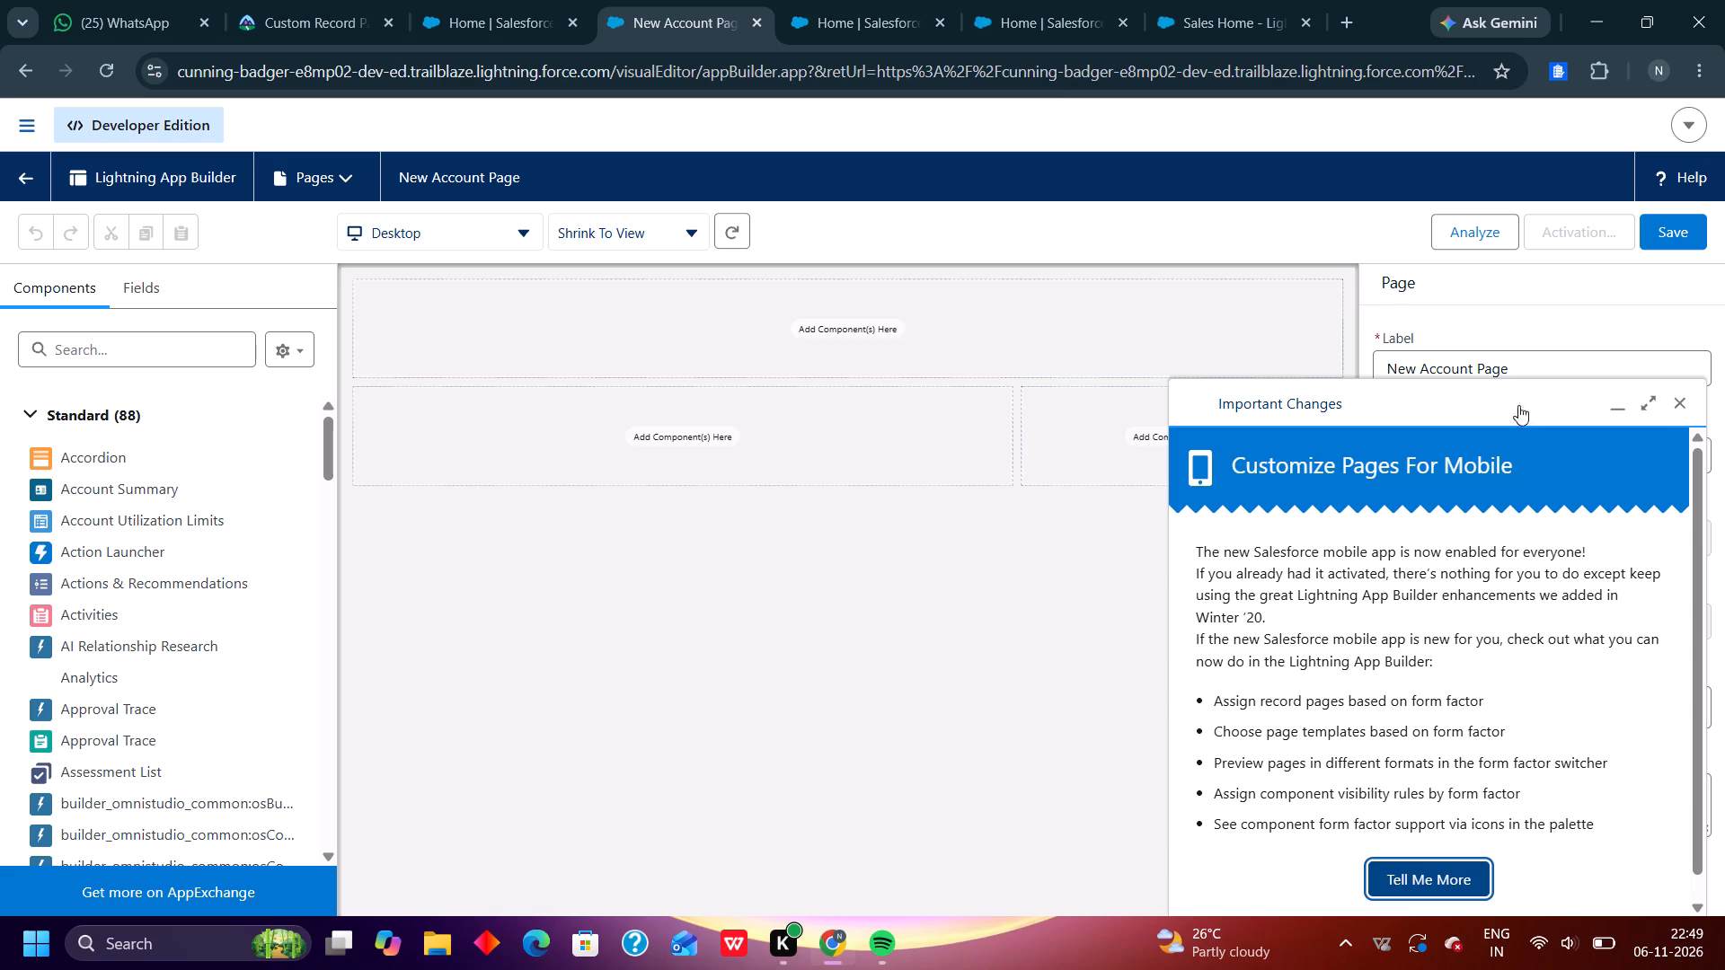
left_click(1684, 396)
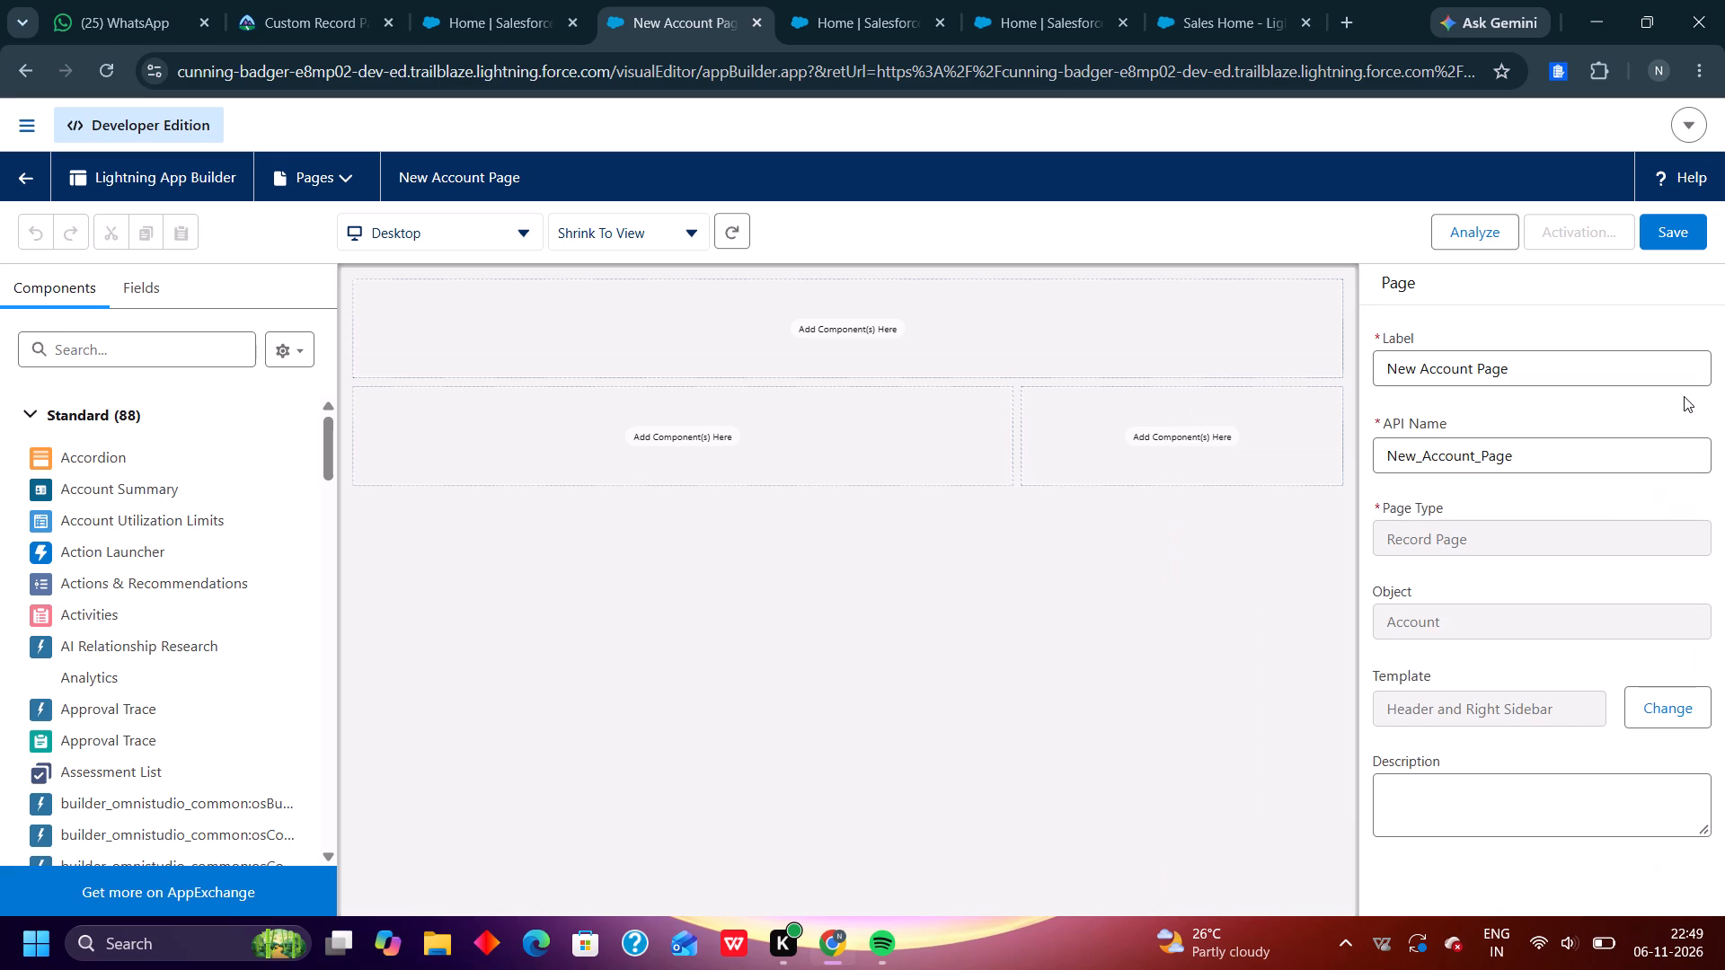
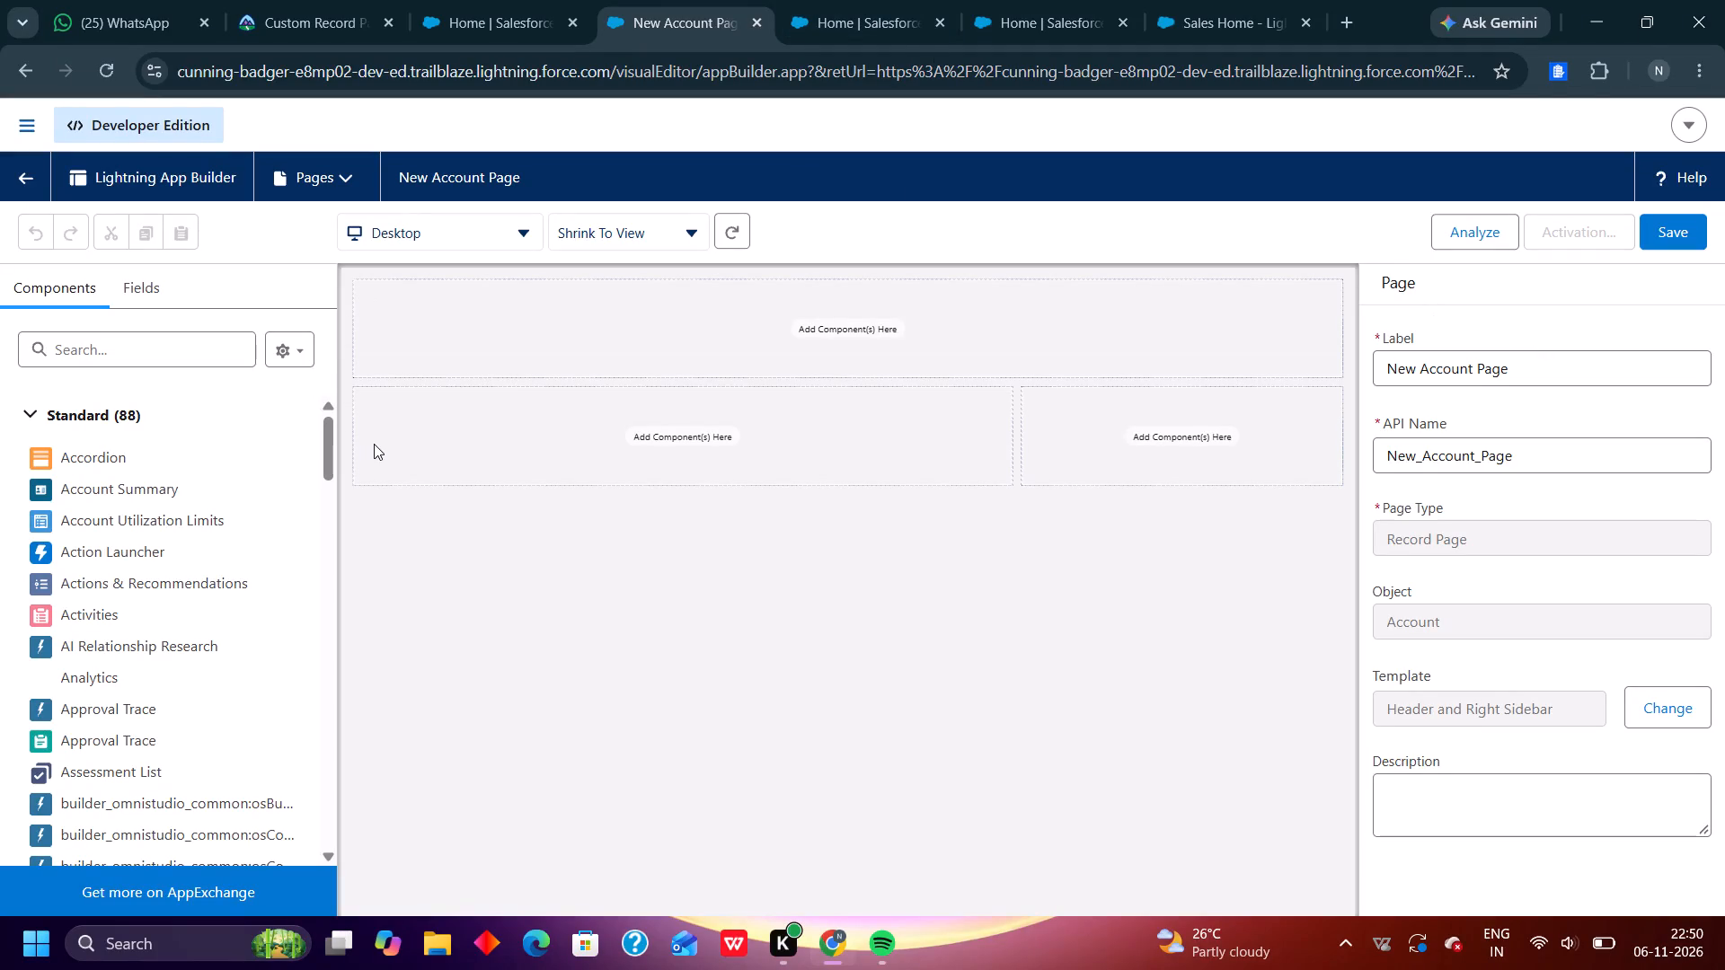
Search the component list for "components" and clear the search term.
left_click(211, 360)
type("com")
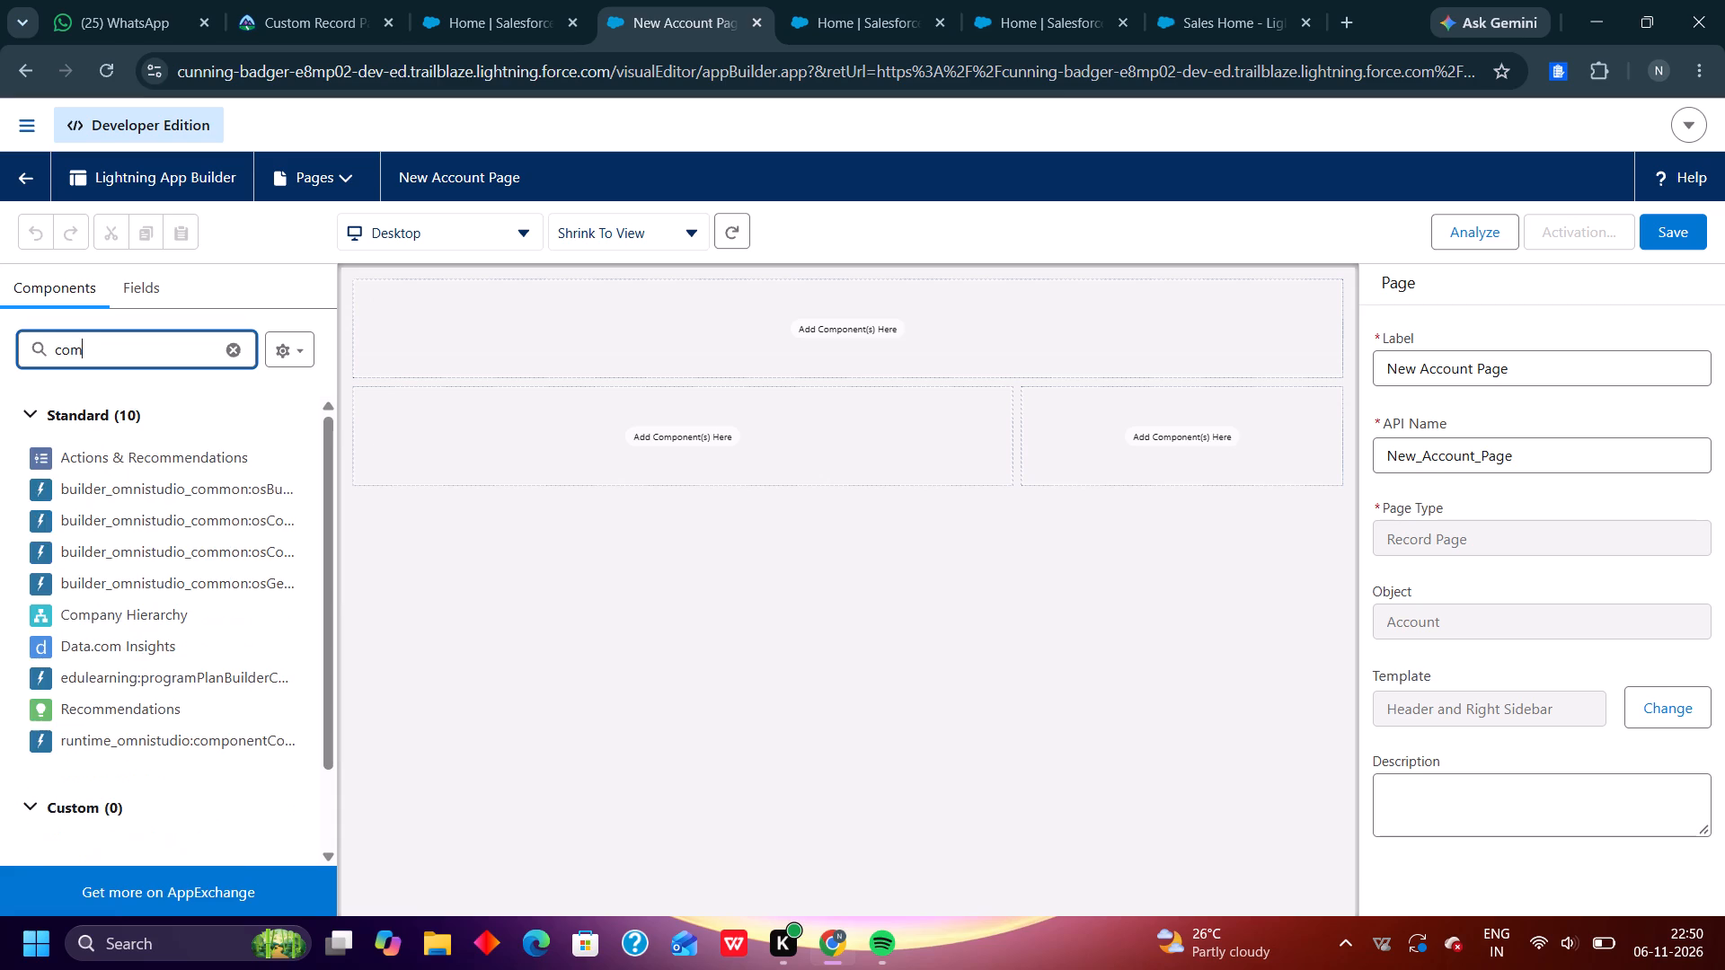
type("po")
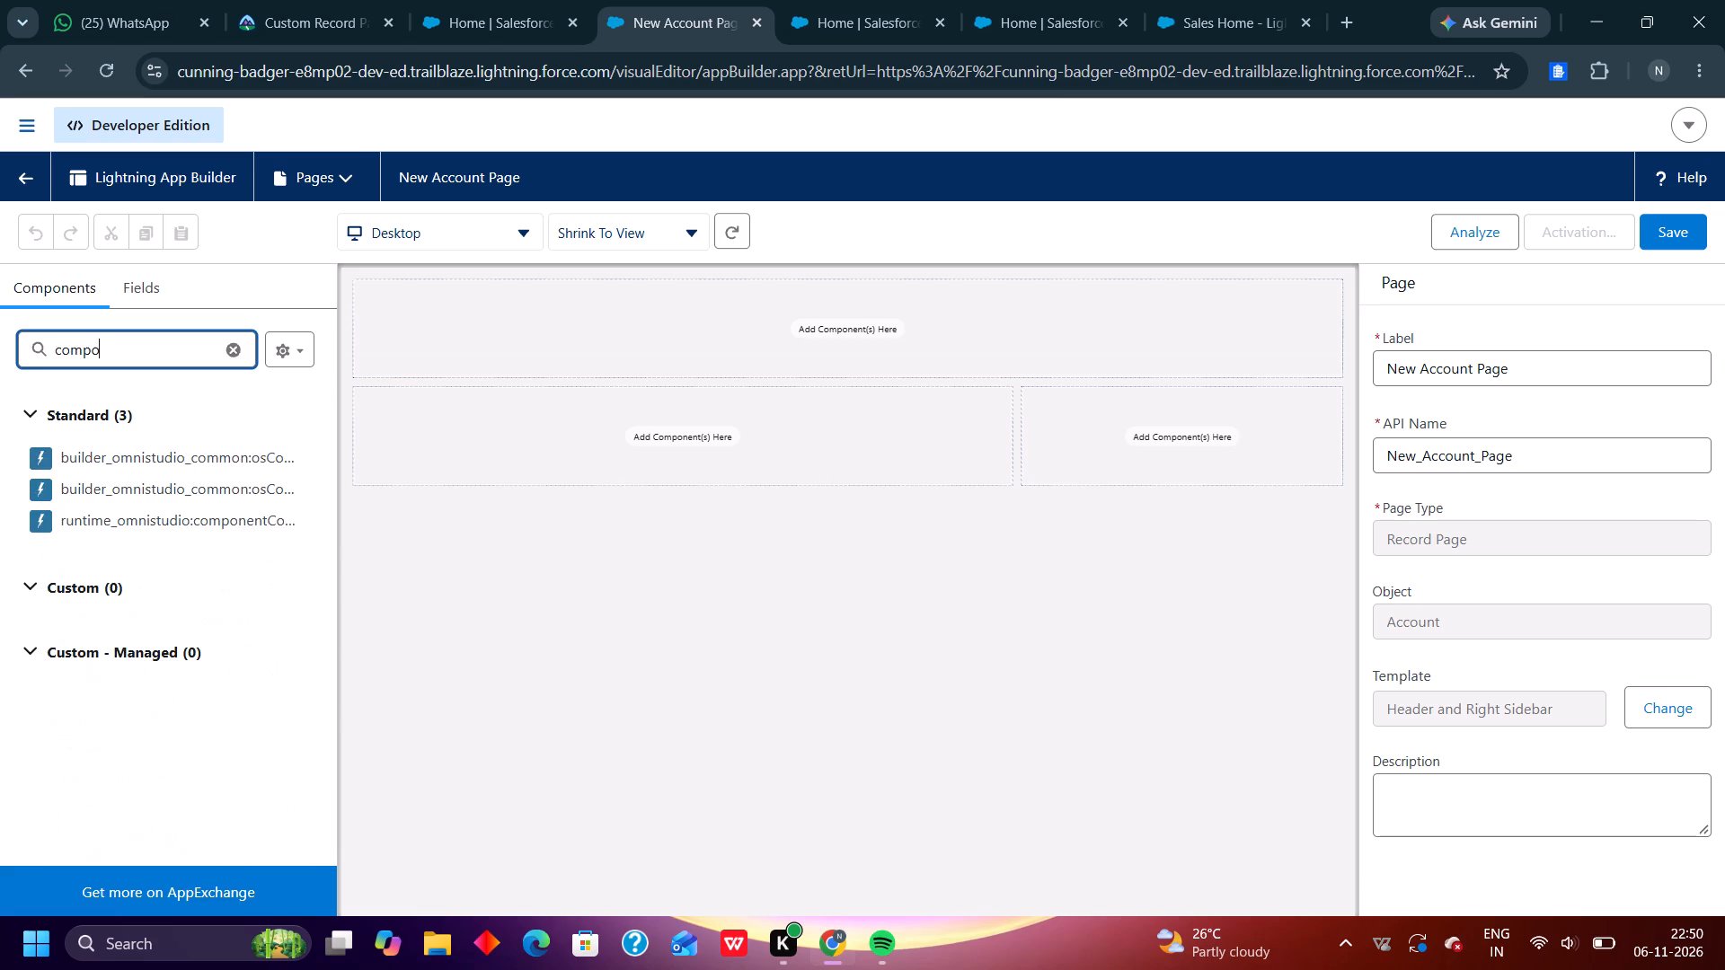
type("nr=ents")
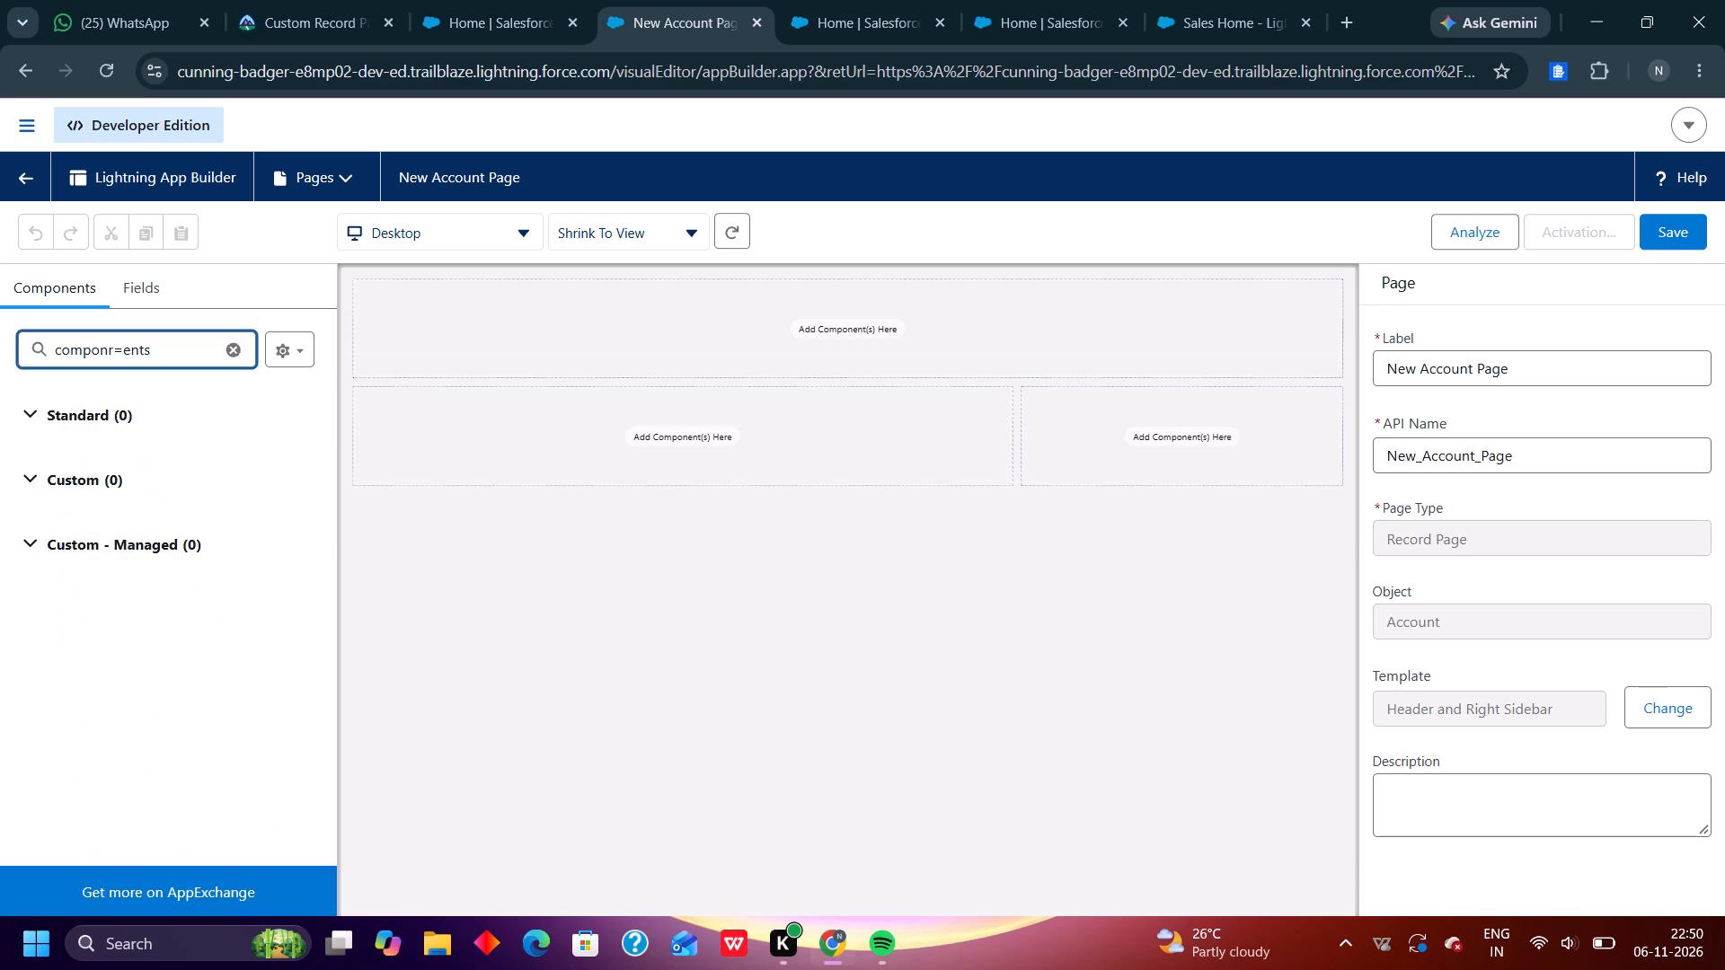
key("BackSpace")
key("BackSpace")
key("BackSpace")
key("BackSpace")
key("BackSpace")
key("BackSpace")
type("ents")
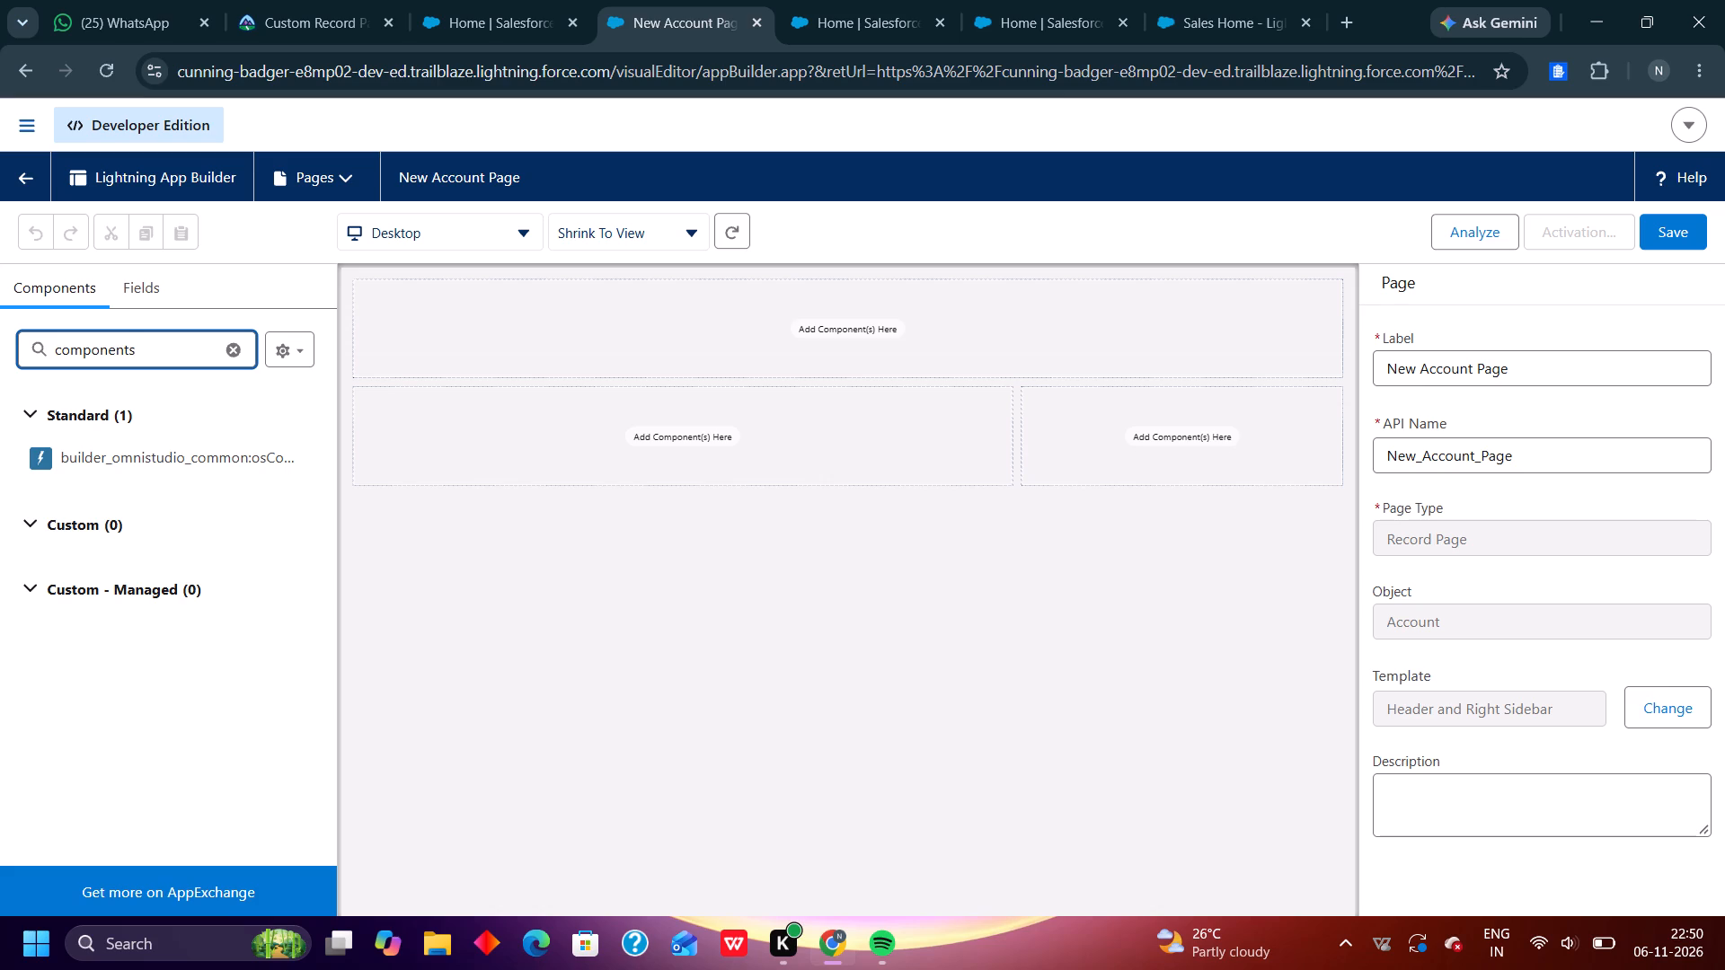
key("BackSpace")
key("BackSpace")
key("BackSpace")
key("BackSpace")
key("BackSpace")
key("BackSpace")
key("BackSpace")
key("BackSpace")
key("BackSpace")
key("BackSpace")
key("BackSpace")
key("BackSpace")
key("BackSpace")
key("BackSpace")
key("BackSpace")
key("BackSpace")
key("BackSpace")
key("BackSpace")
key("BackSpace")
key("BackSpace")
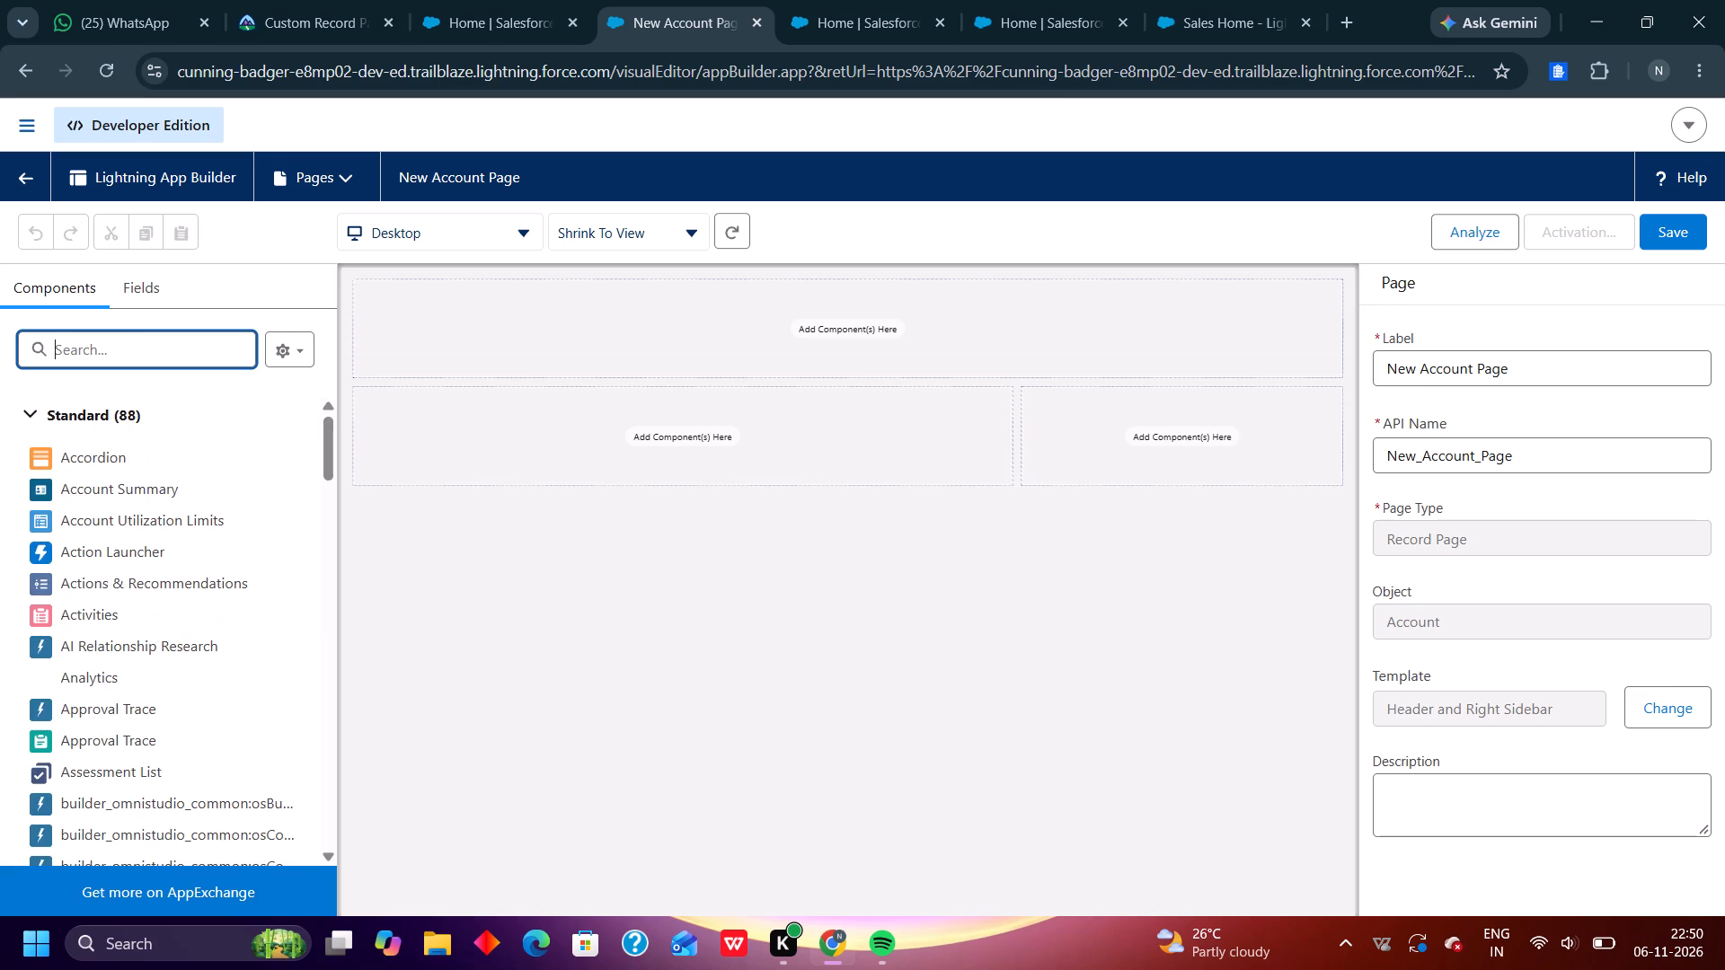
Search the components for "high" and add a Highlights Panel to the header region, deleting the upper duplicate copy.
type("hi")
type("gh")
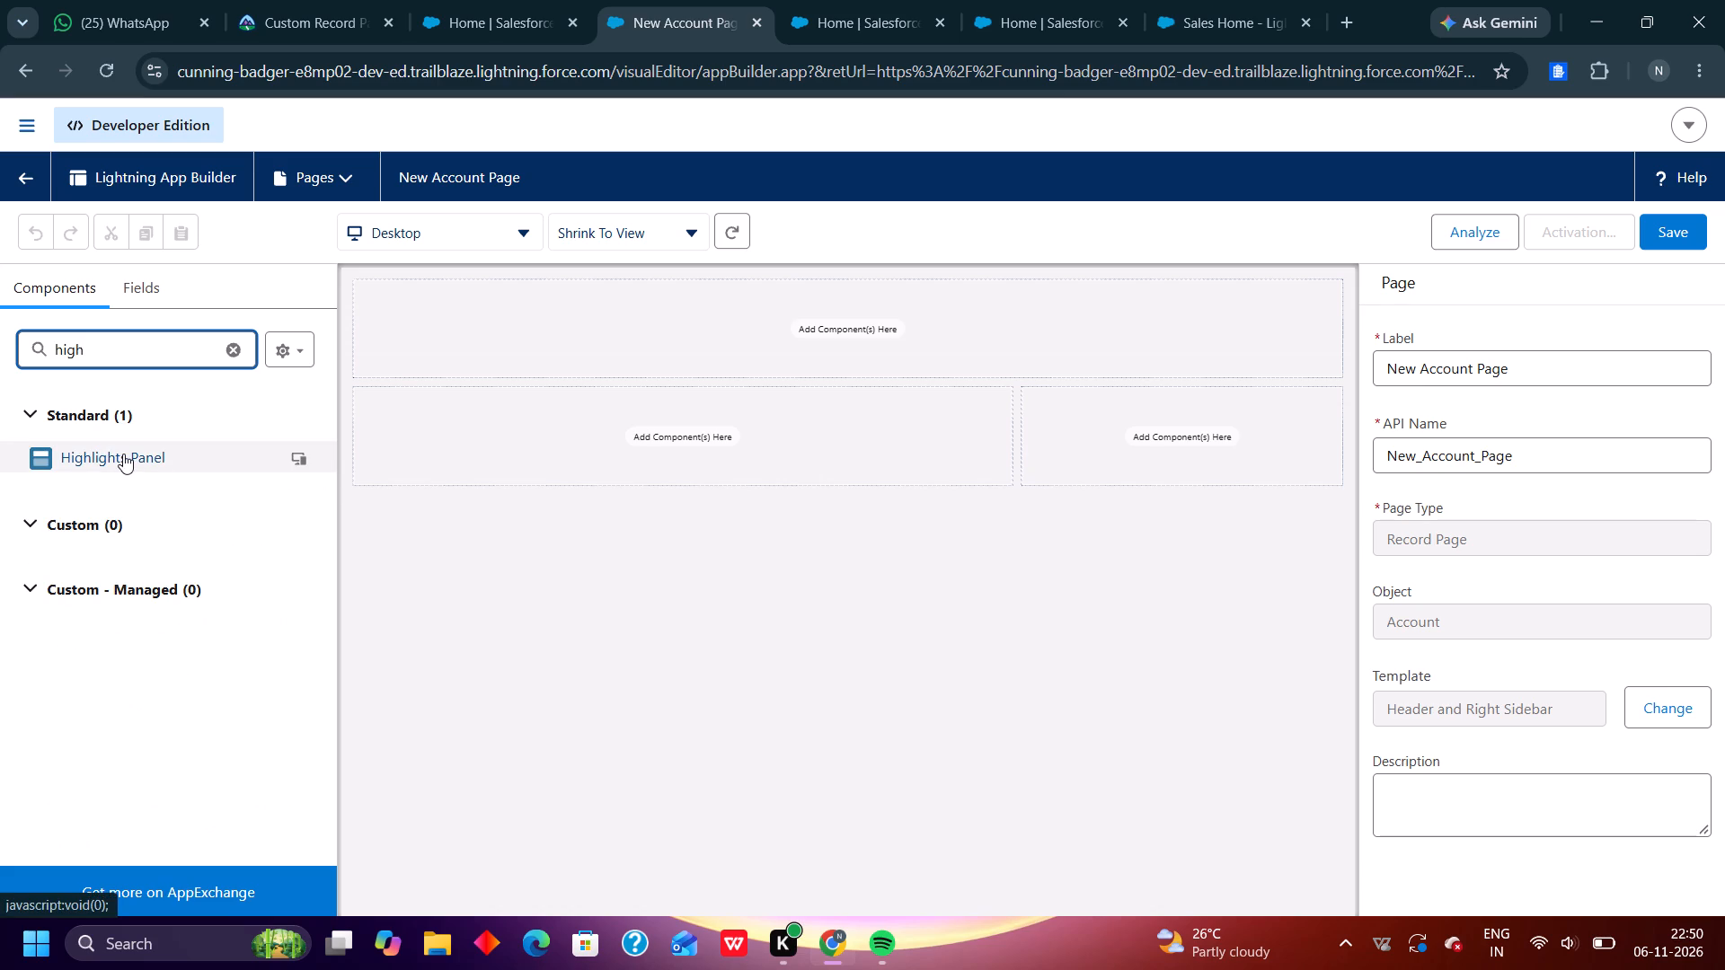
left_click_drag(123, 454, 456, 302)
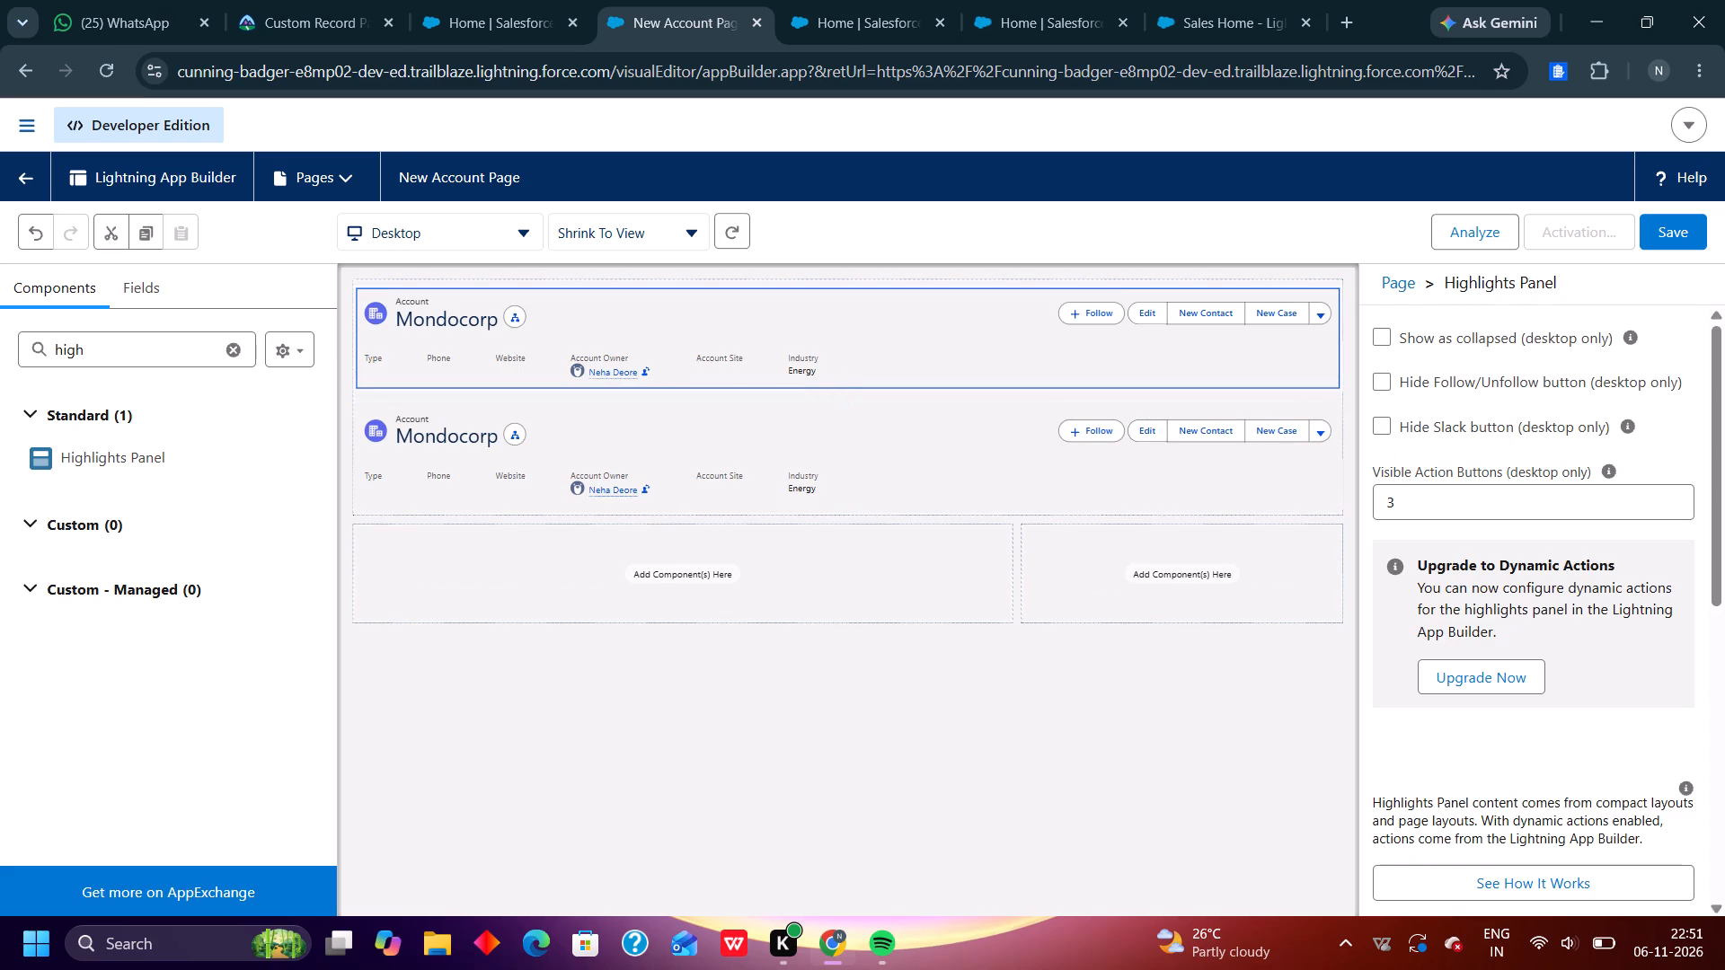
left_click(1332, 312)
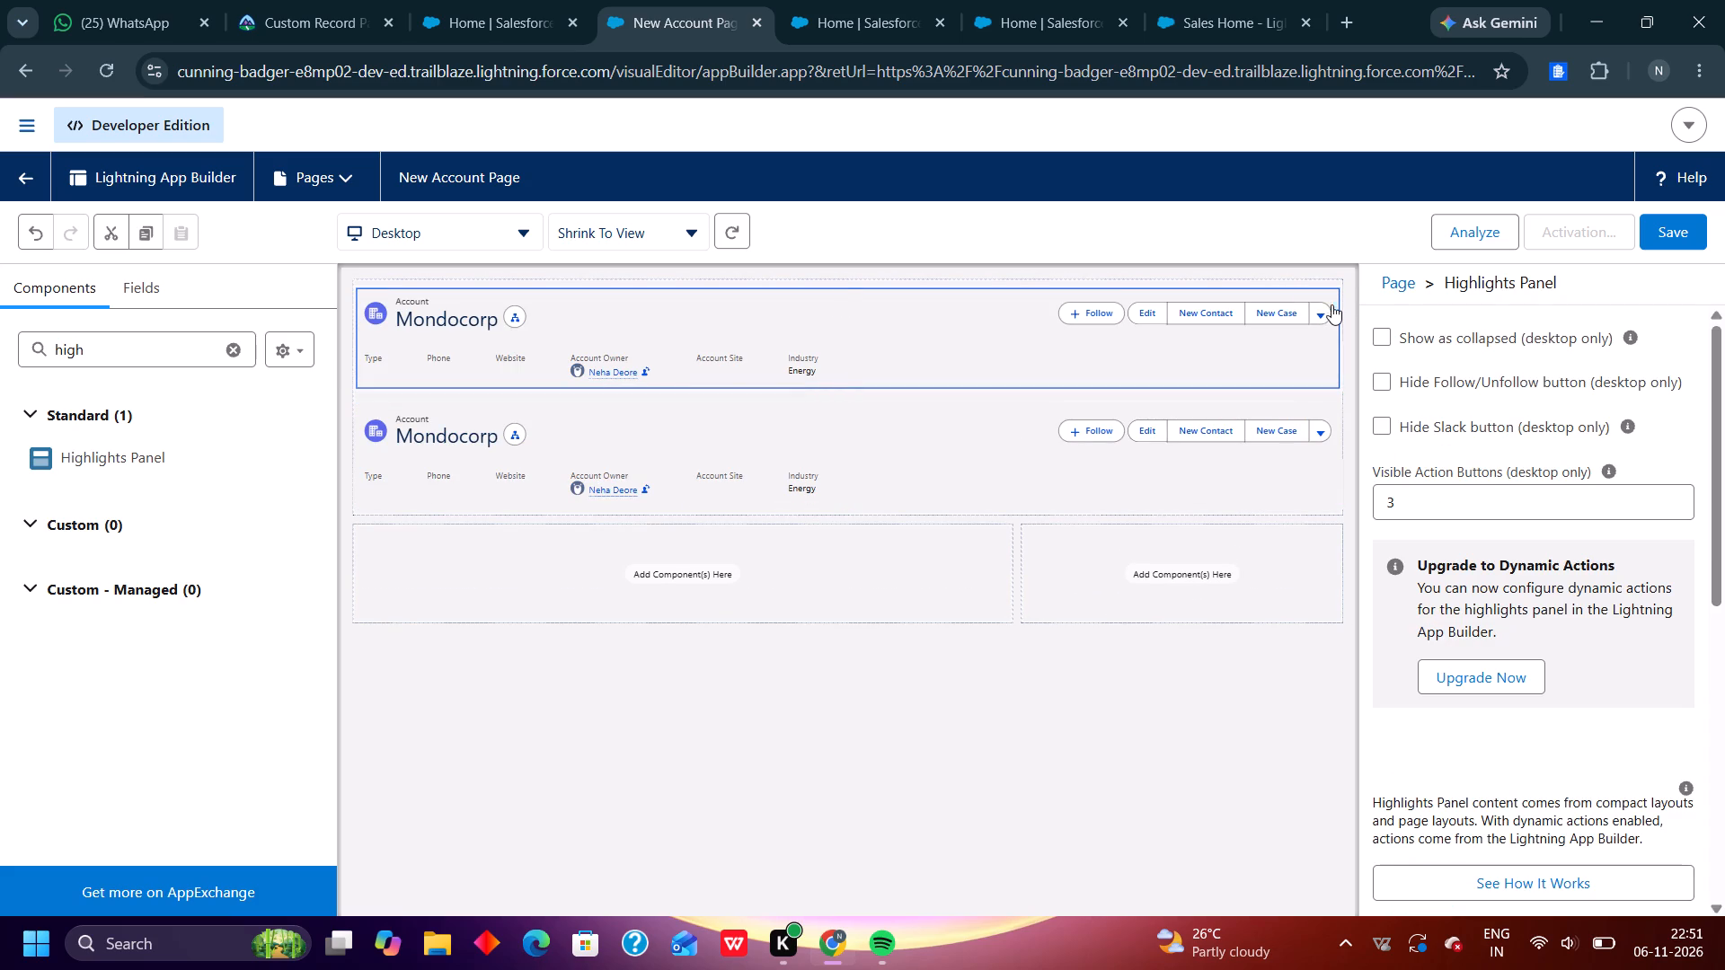
left_click(1331, 302)
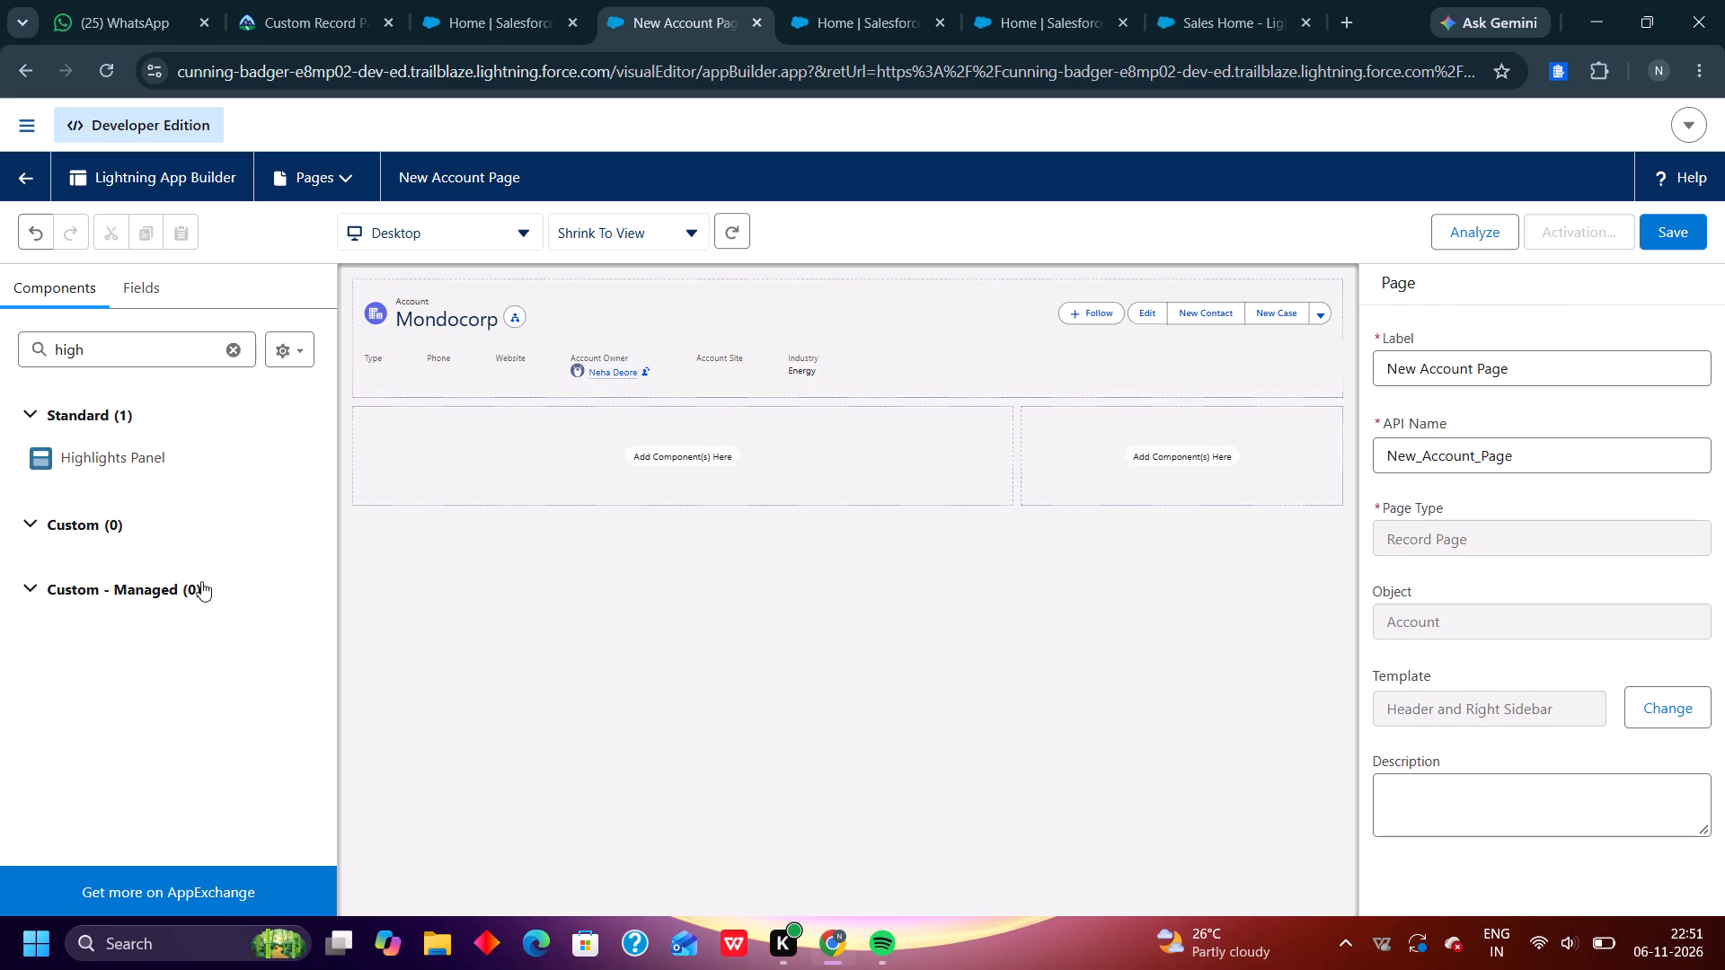
Search the components for "tabs" and add a Tabs component to the main region below the header, deleting the upper duplicate copy.
left_click(125, 354)
key("BackSpace")
key("BackSpace")
key("BackSpace")
key("BackSpace")
key("BackSpace")
key("BackSpace")
key("BackSpace")
key("BackSpace")
key("BackSpace")
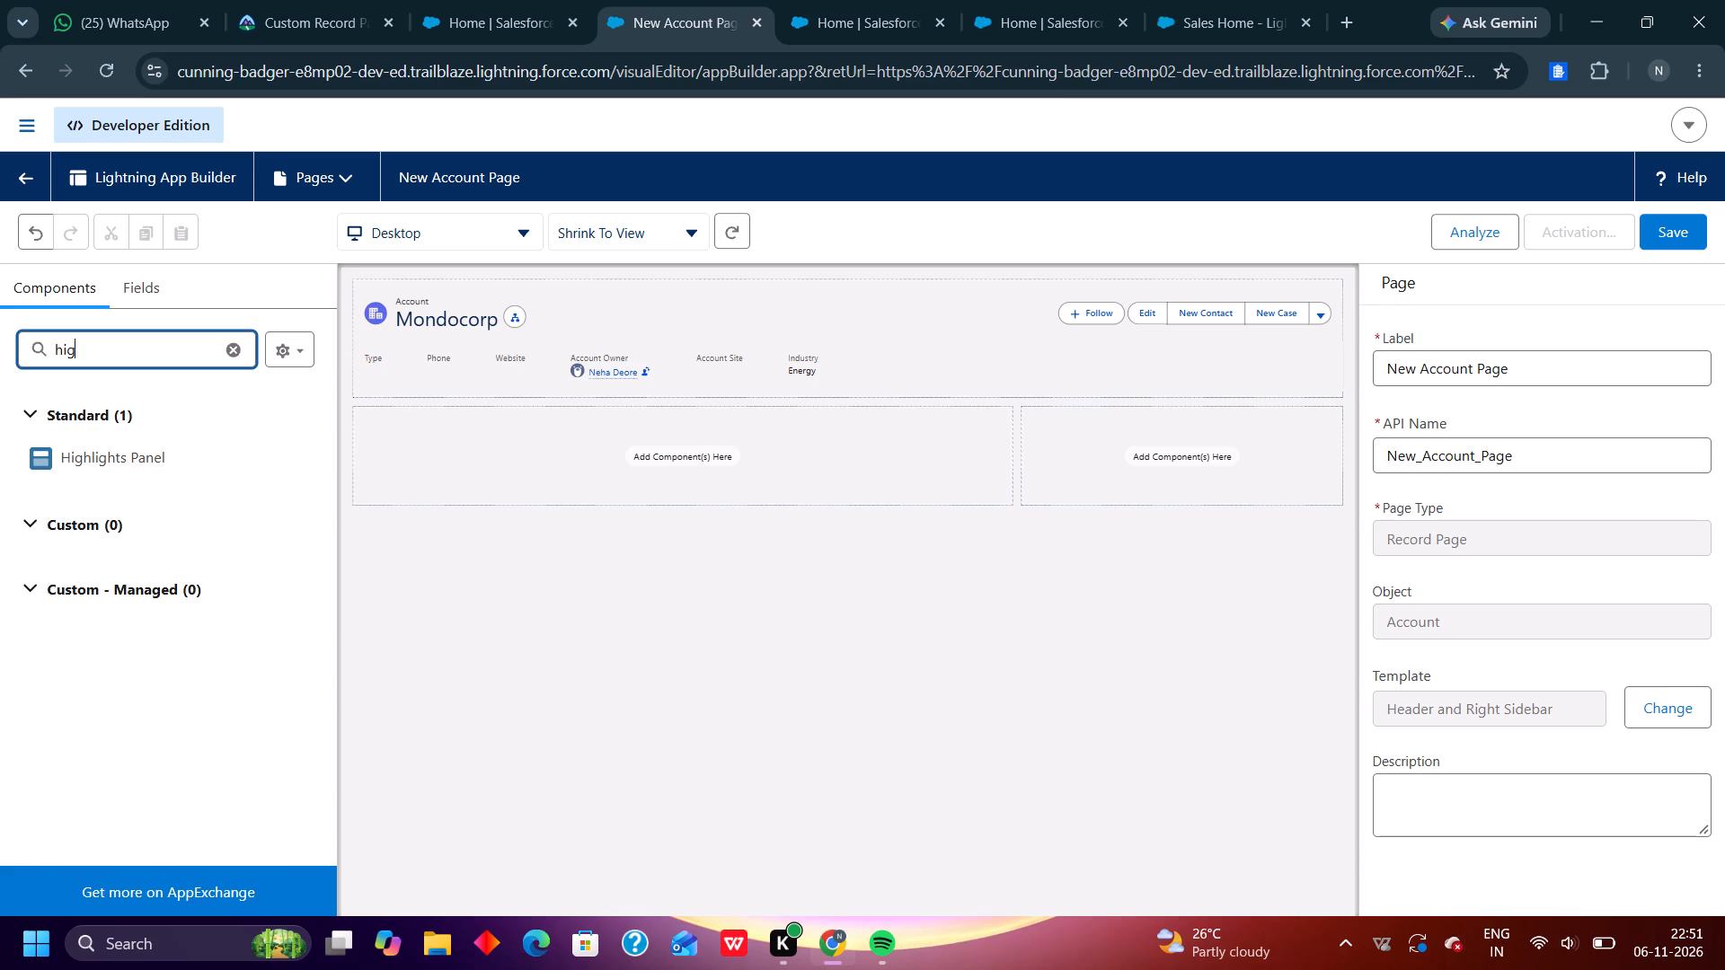
type("tabs")
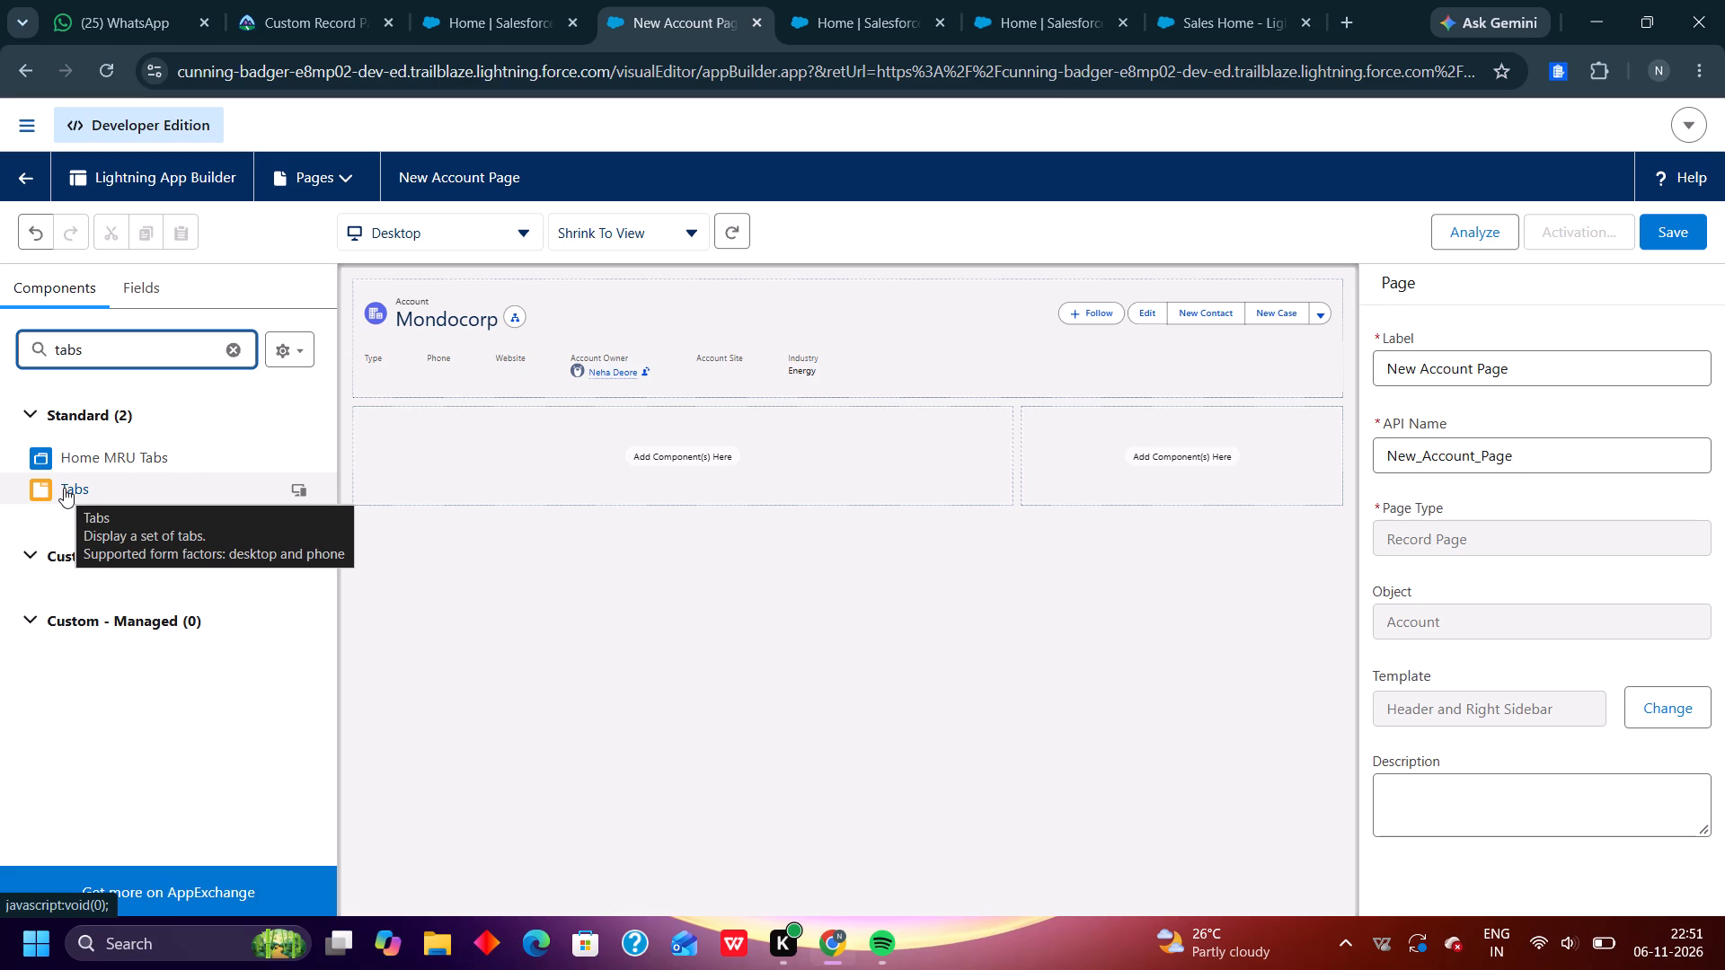
left_click_drag(64, 488, 725, 468)
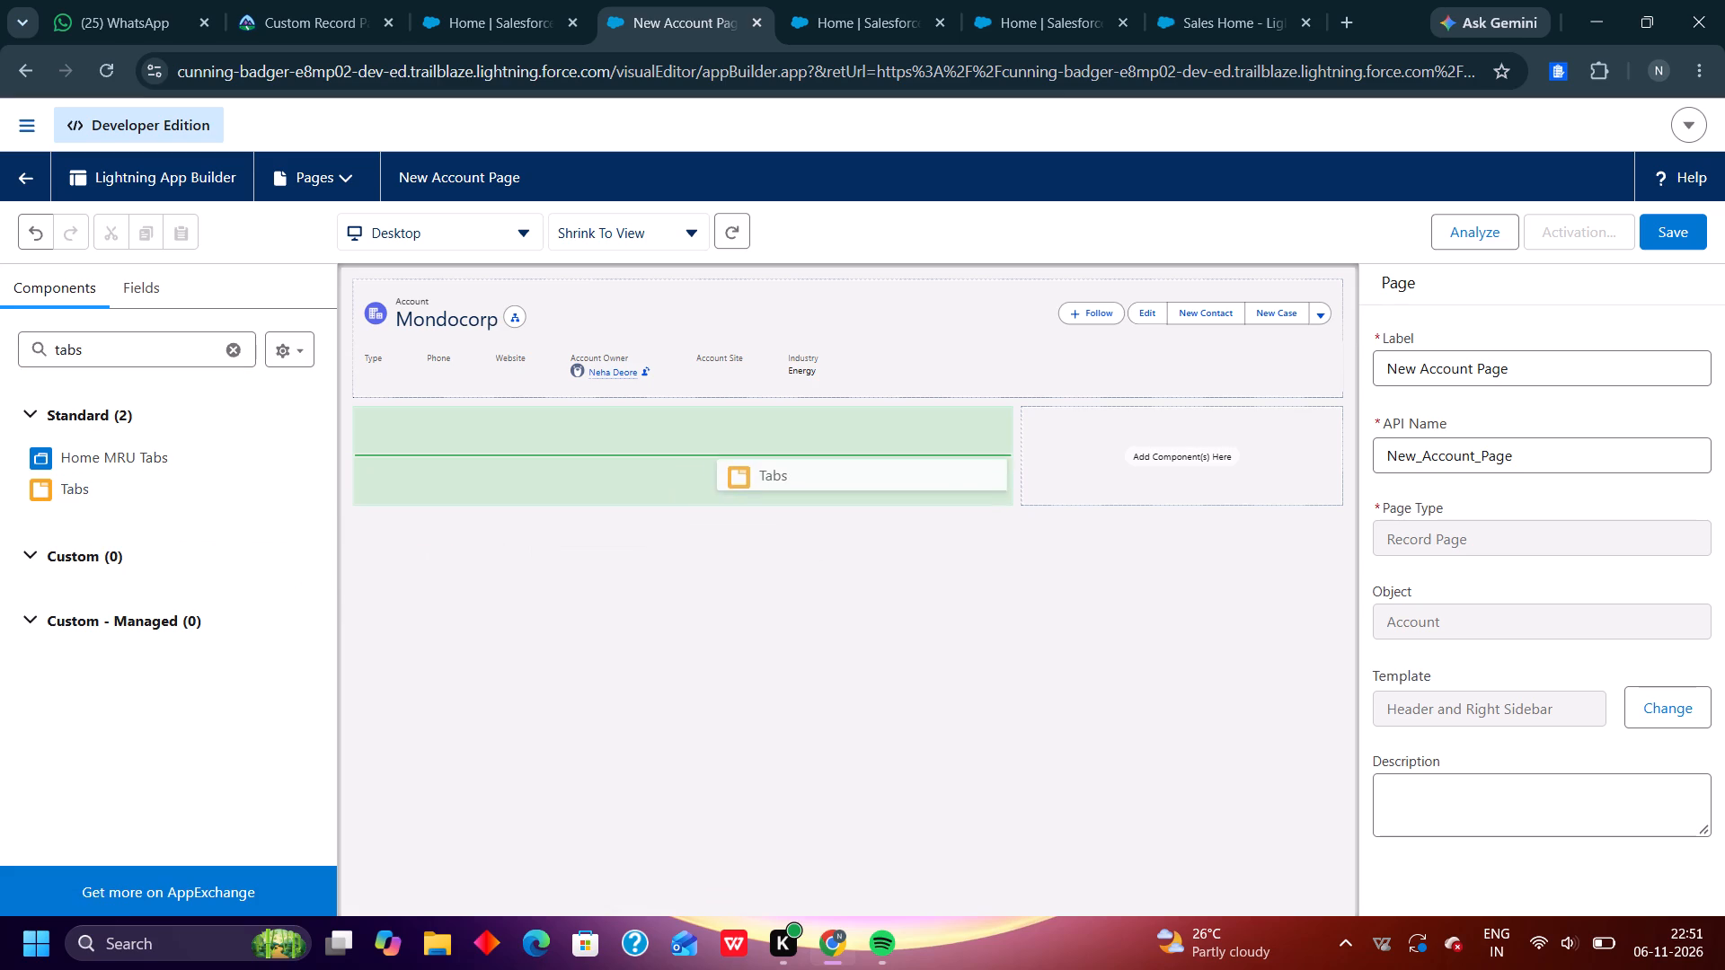
left_click_drag(725, 468, 708, 433)
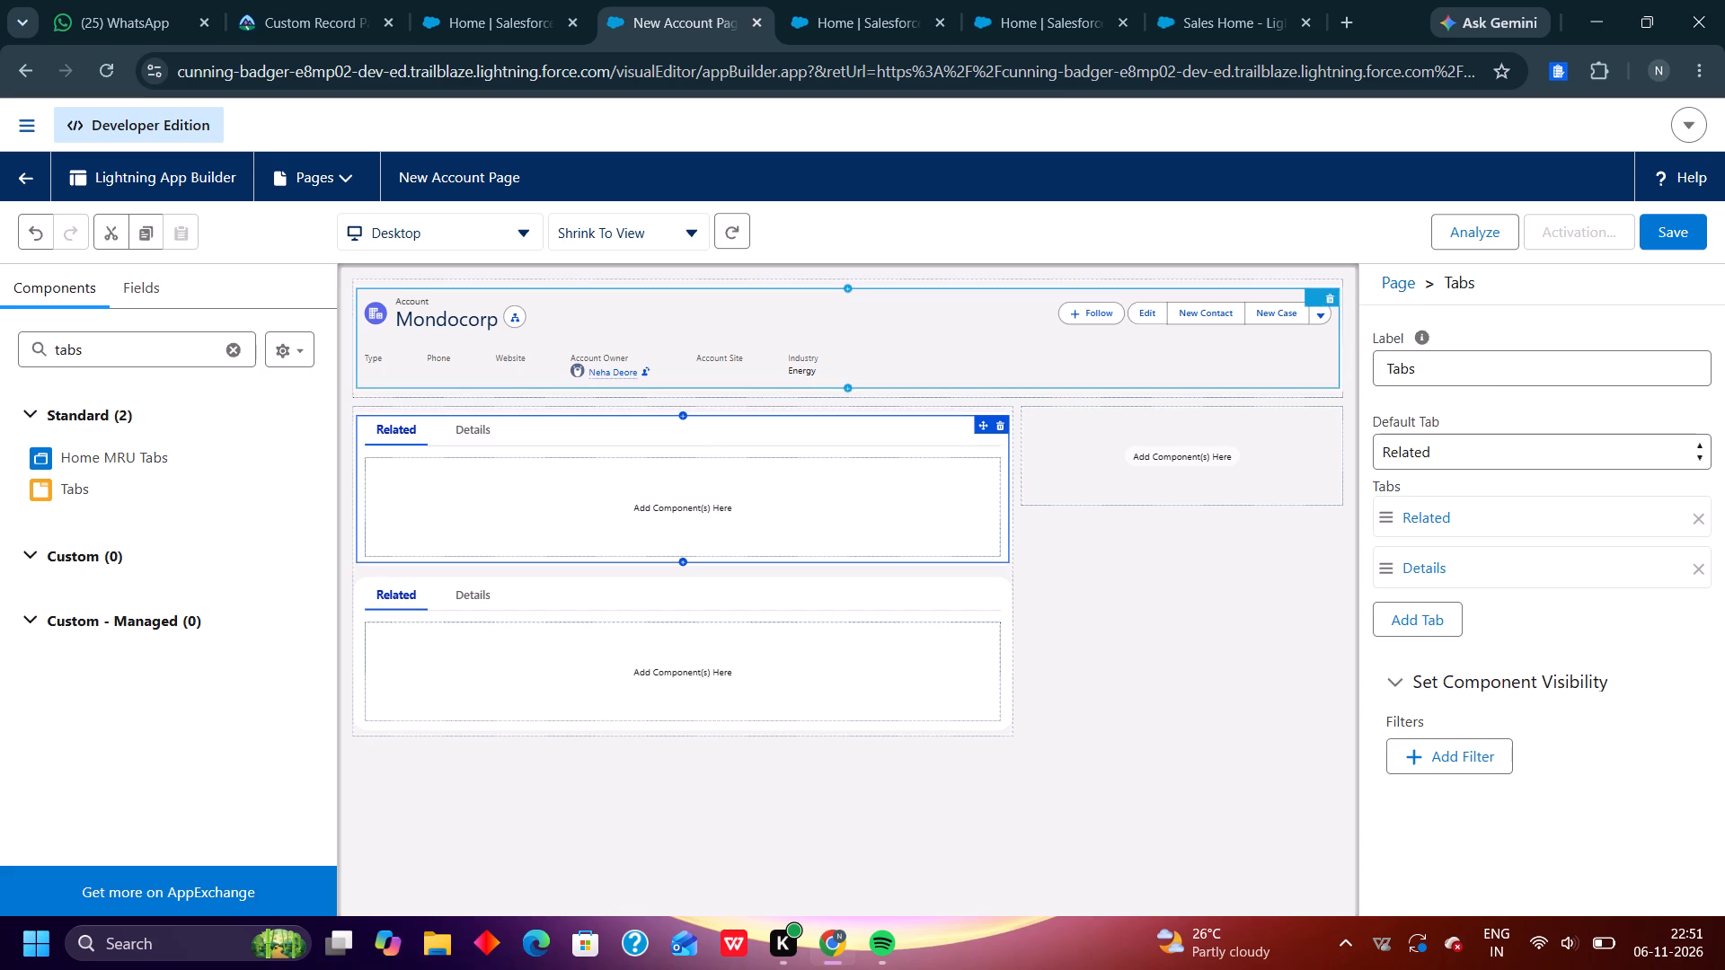
left_click(1003, 425)
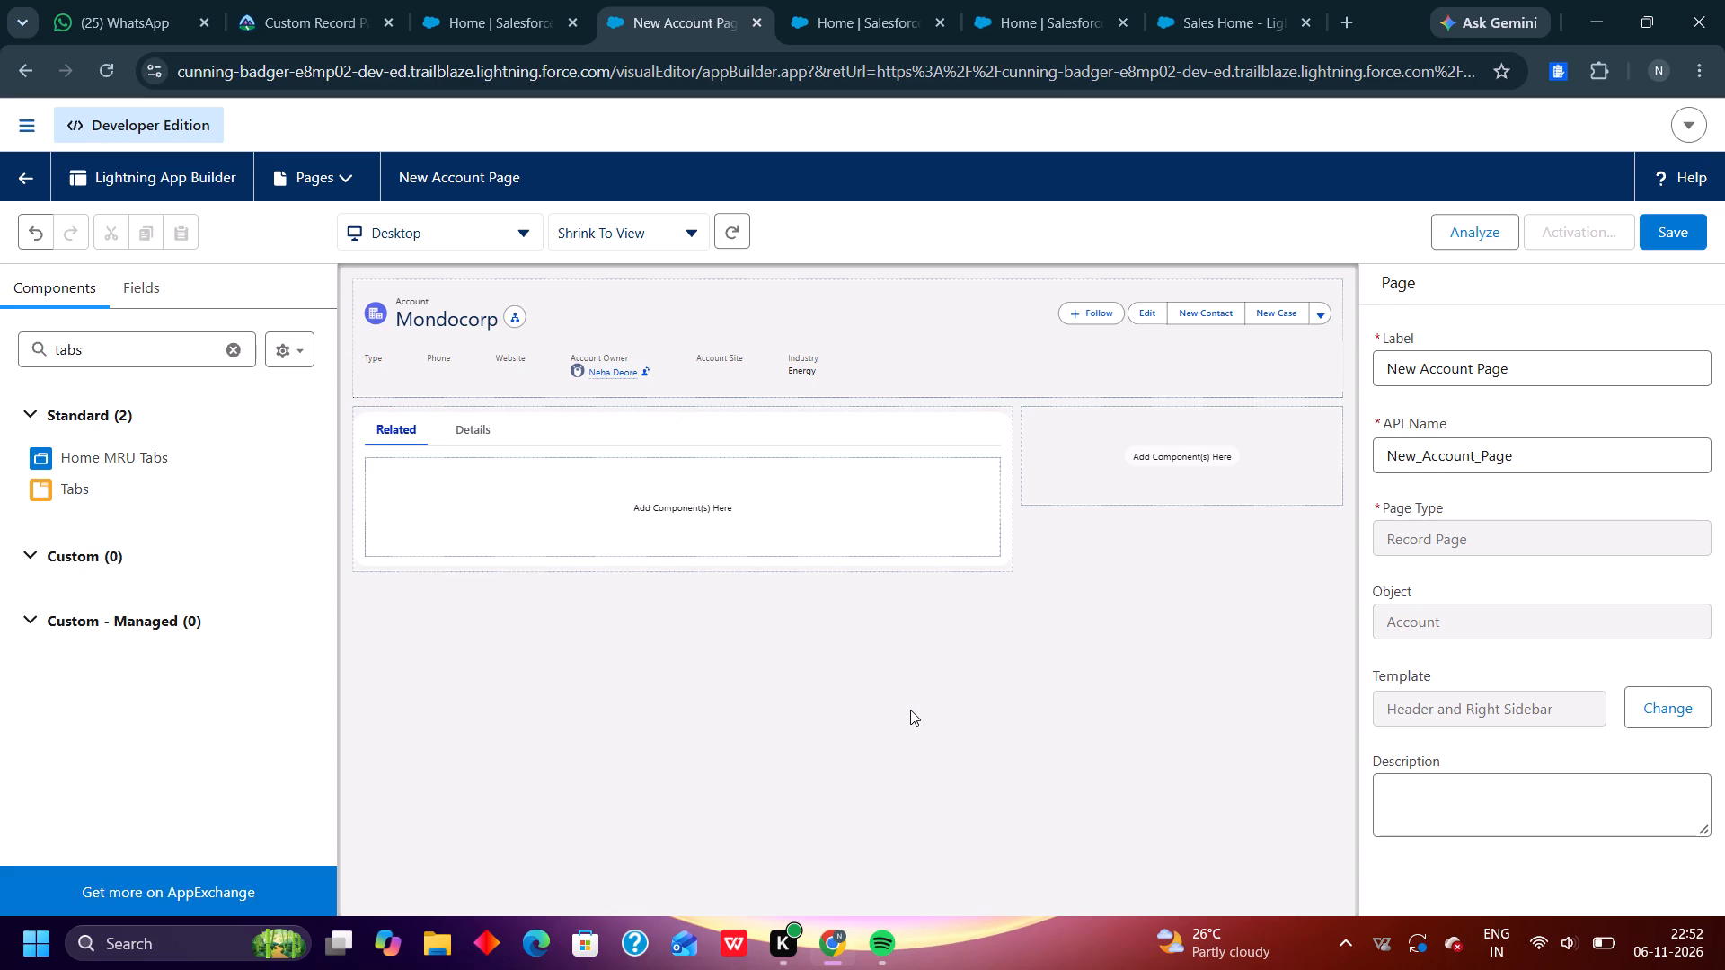
left_click(801, 889)
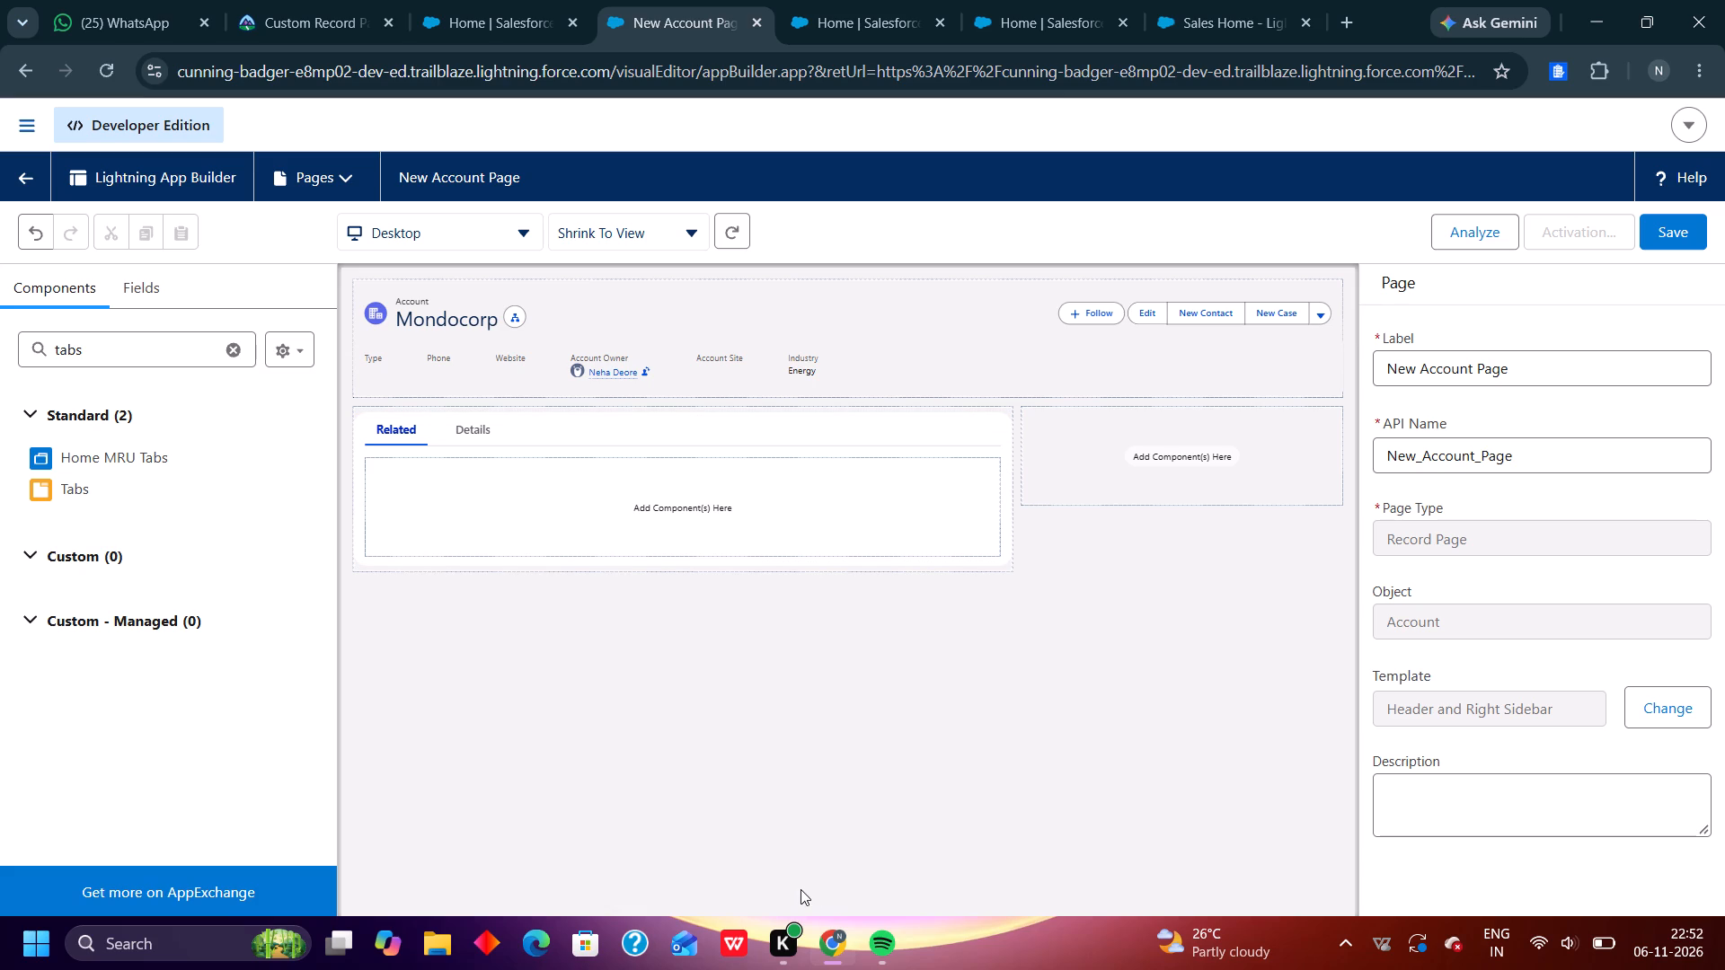
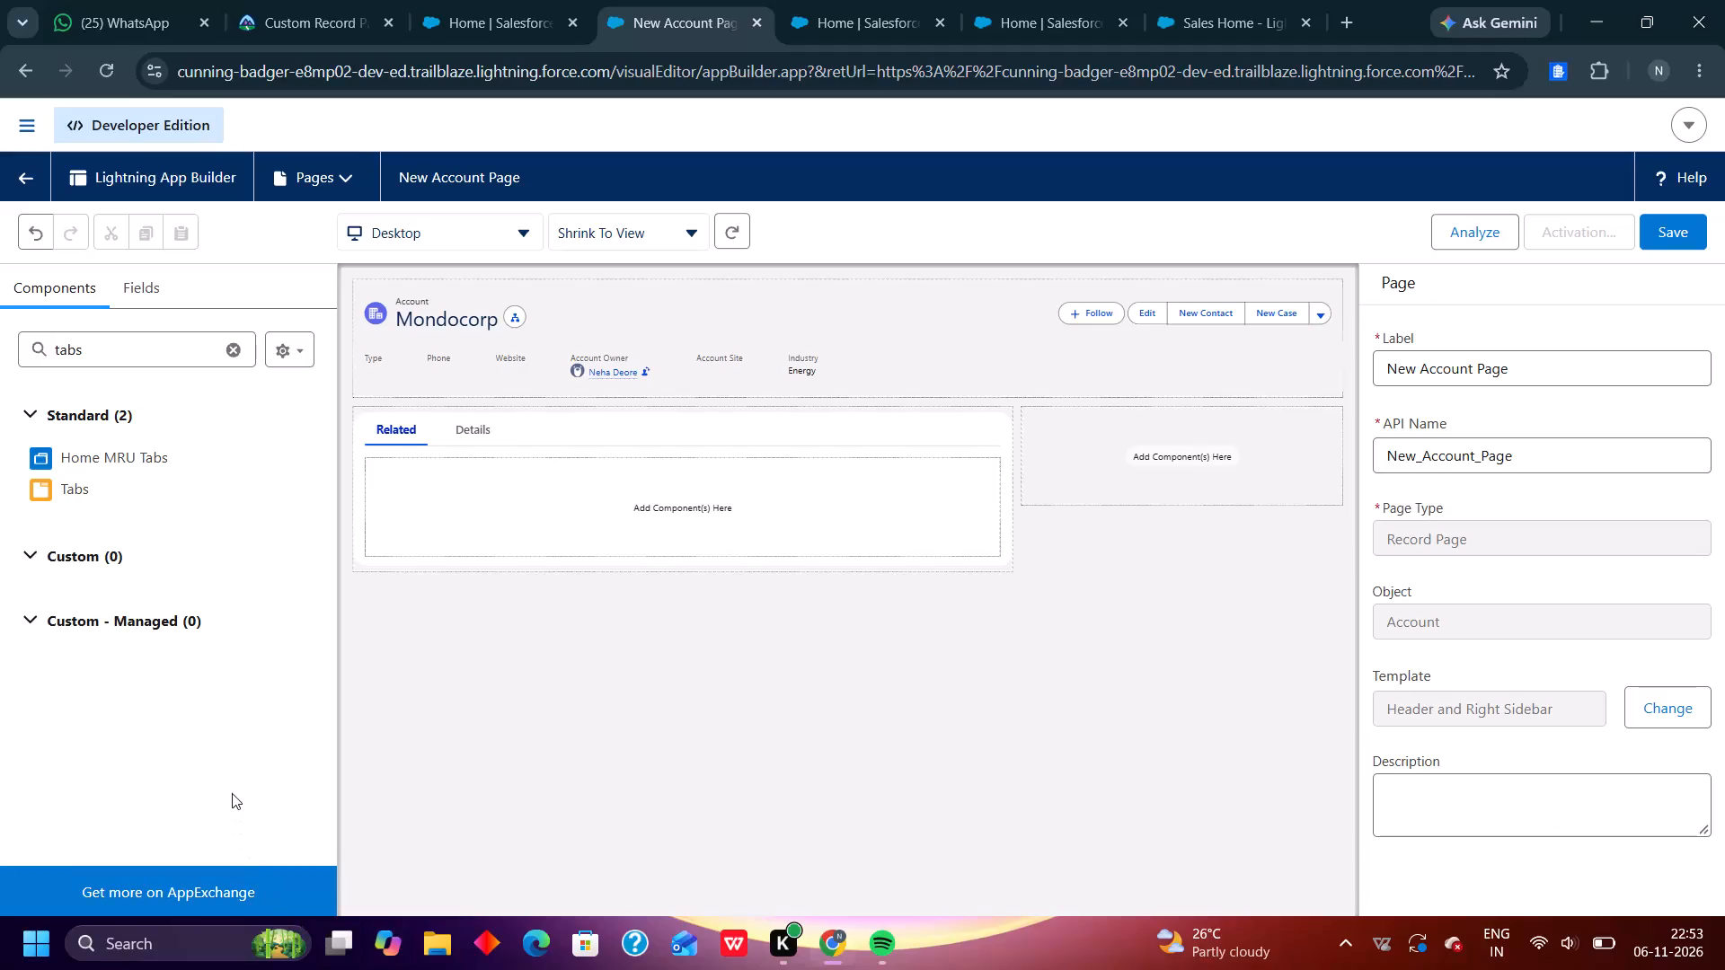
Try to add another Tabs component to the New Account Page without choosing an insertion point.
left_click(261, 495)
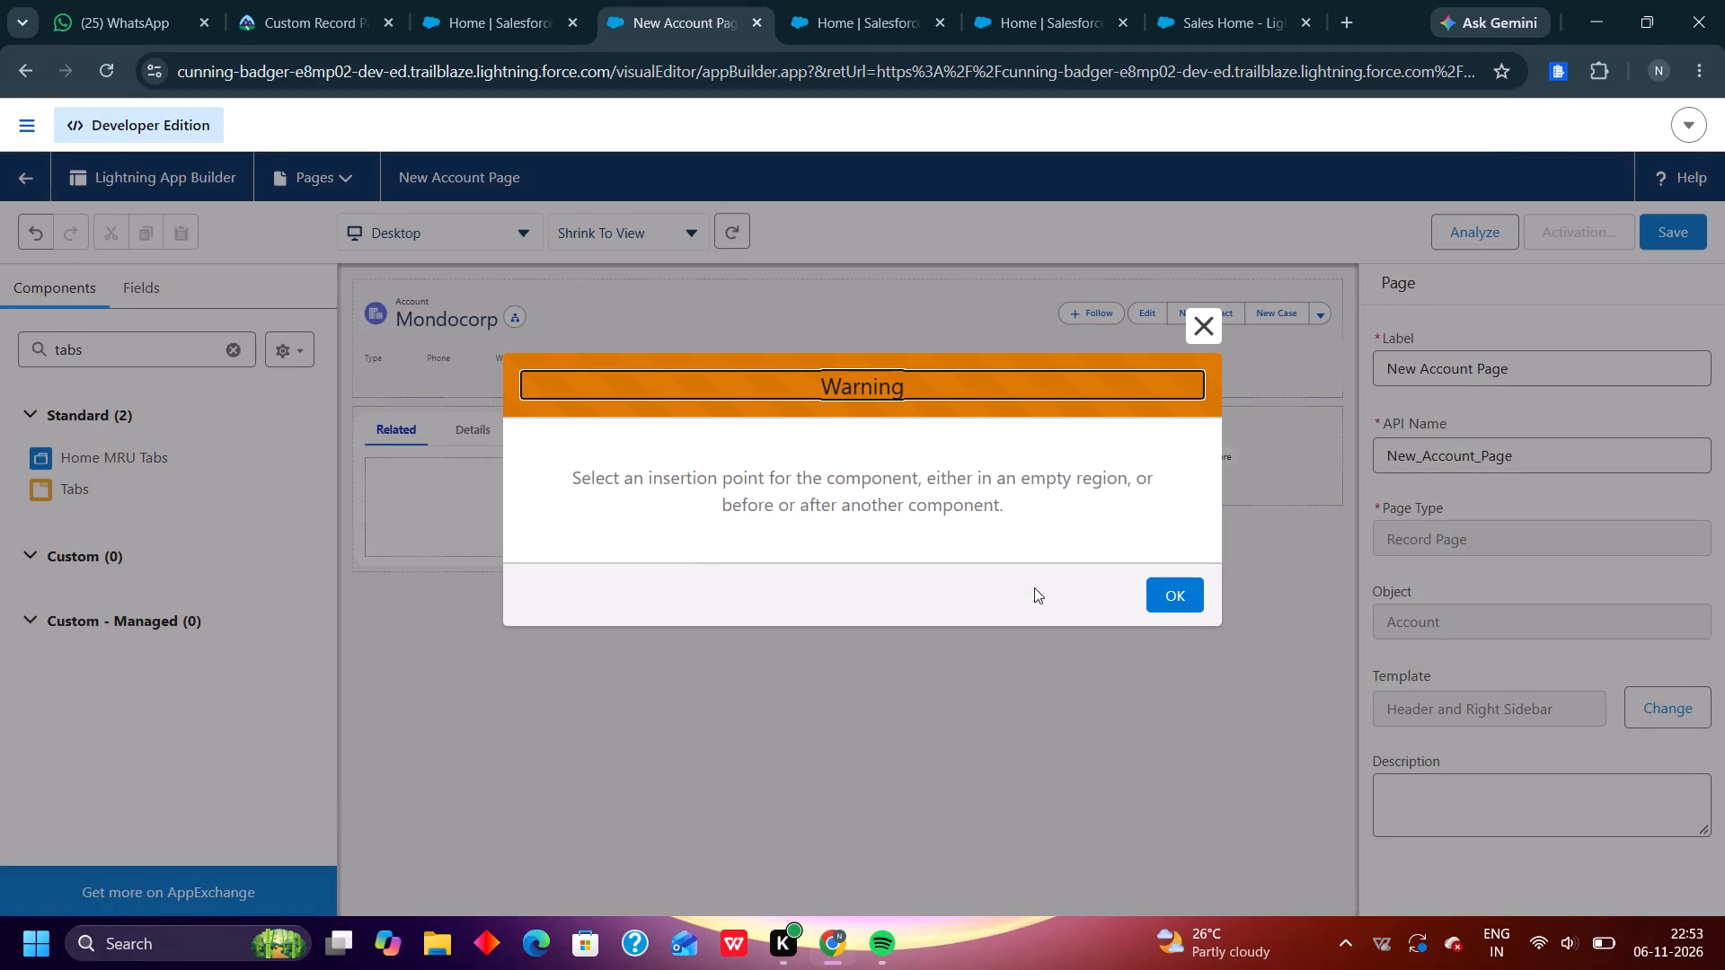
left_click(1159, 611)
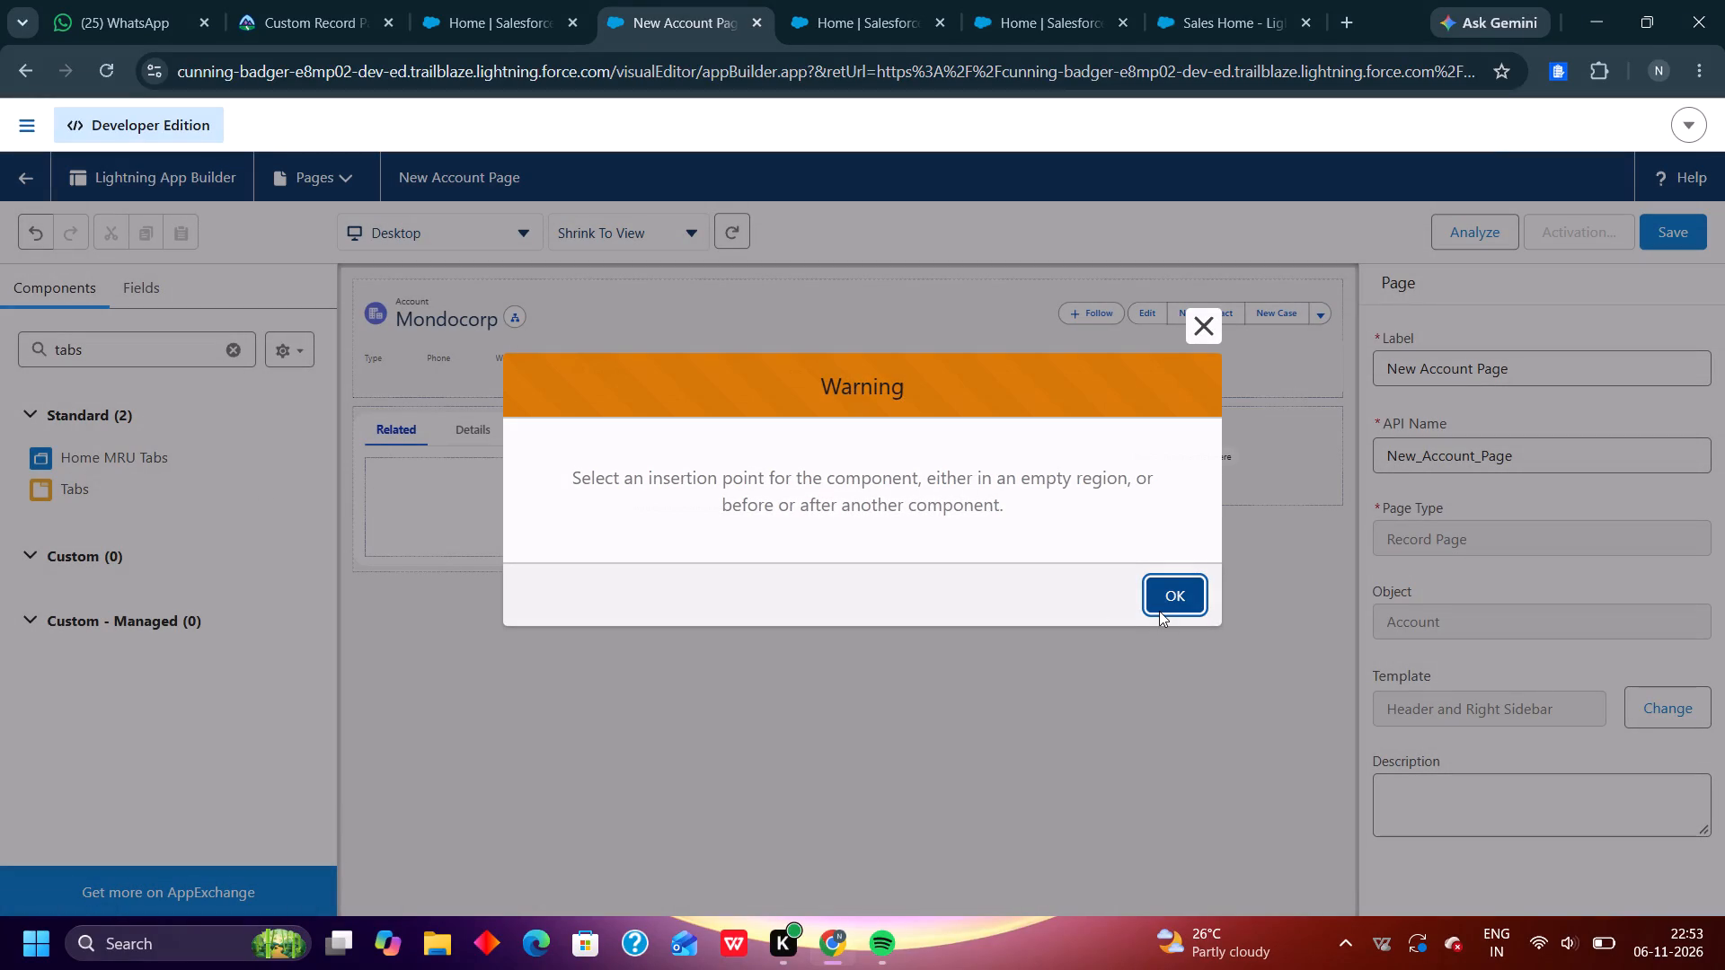
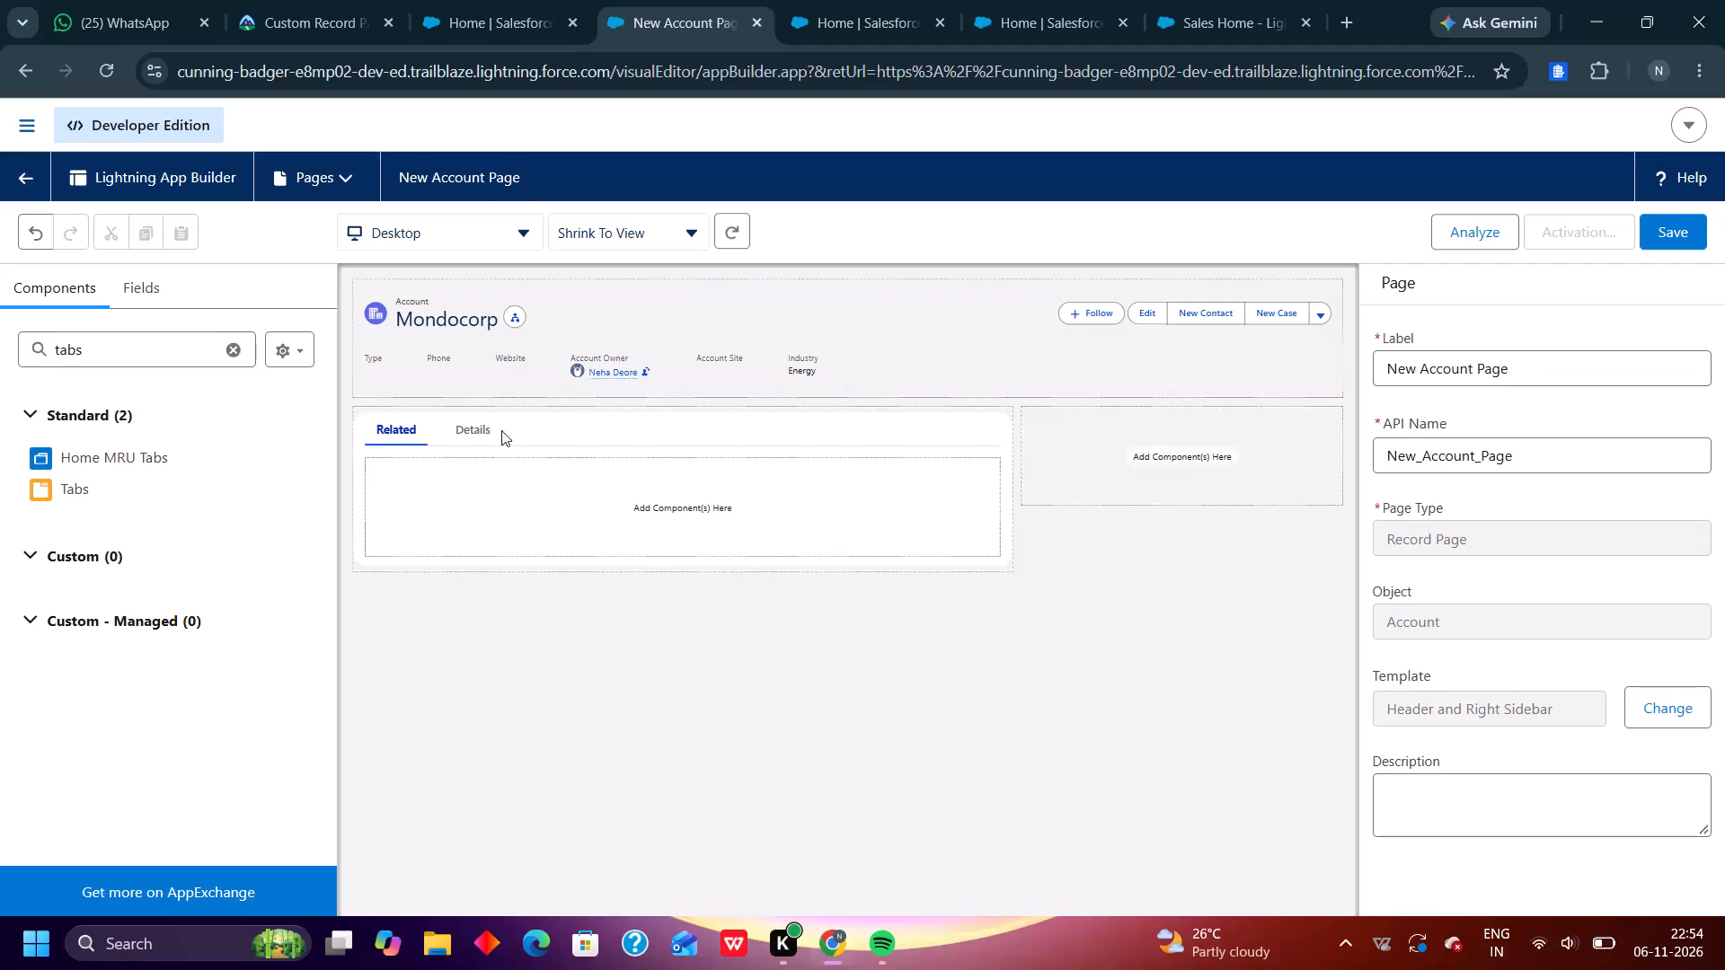
Select the Tabs component below the Highlights Panel and inspect the contents of its Details and Related tabs.
left_click(497, 492)
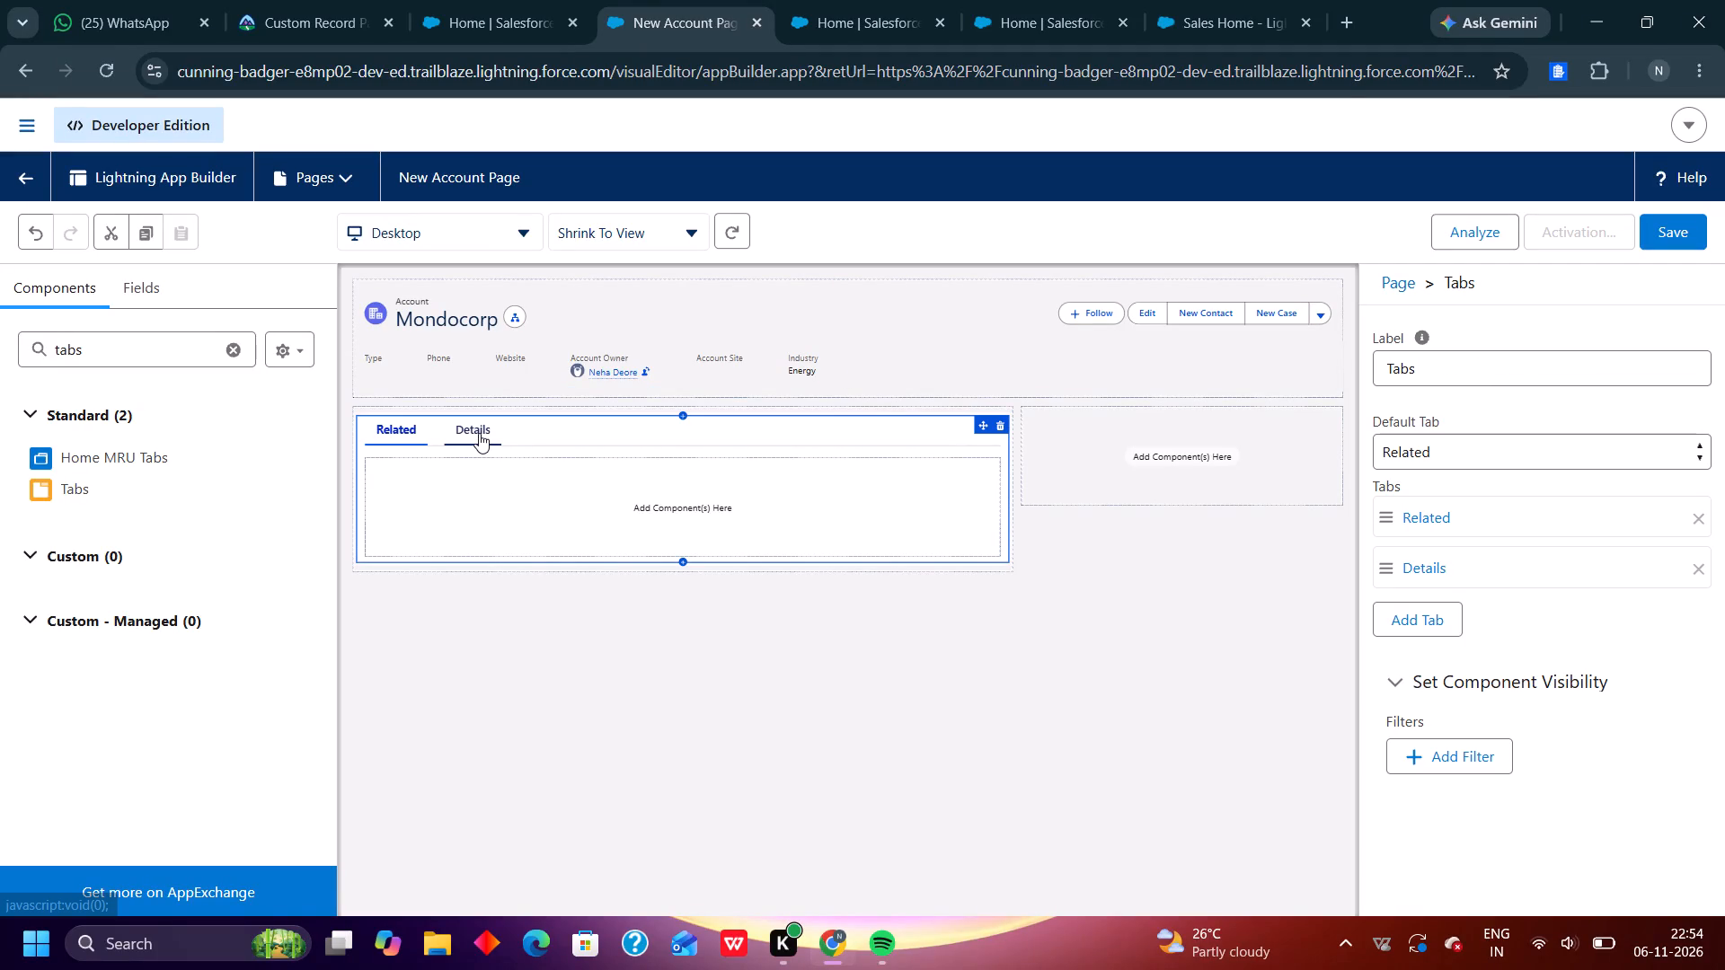
left_click(479, 433)
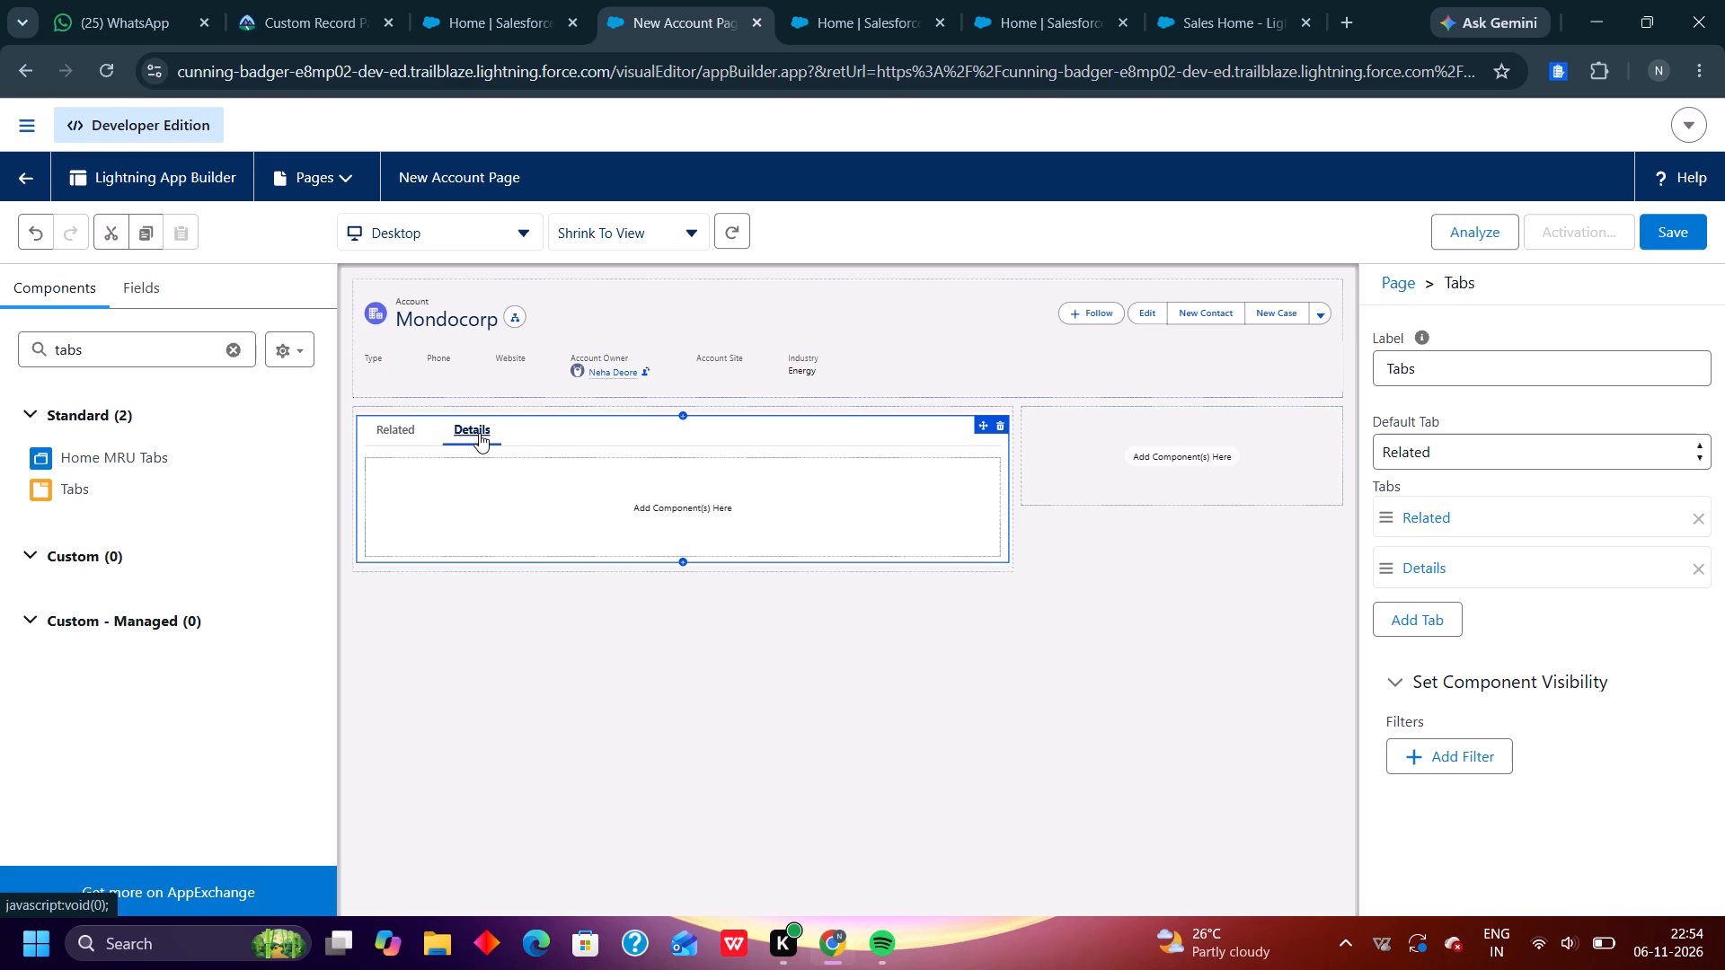
left_click(684, 552)
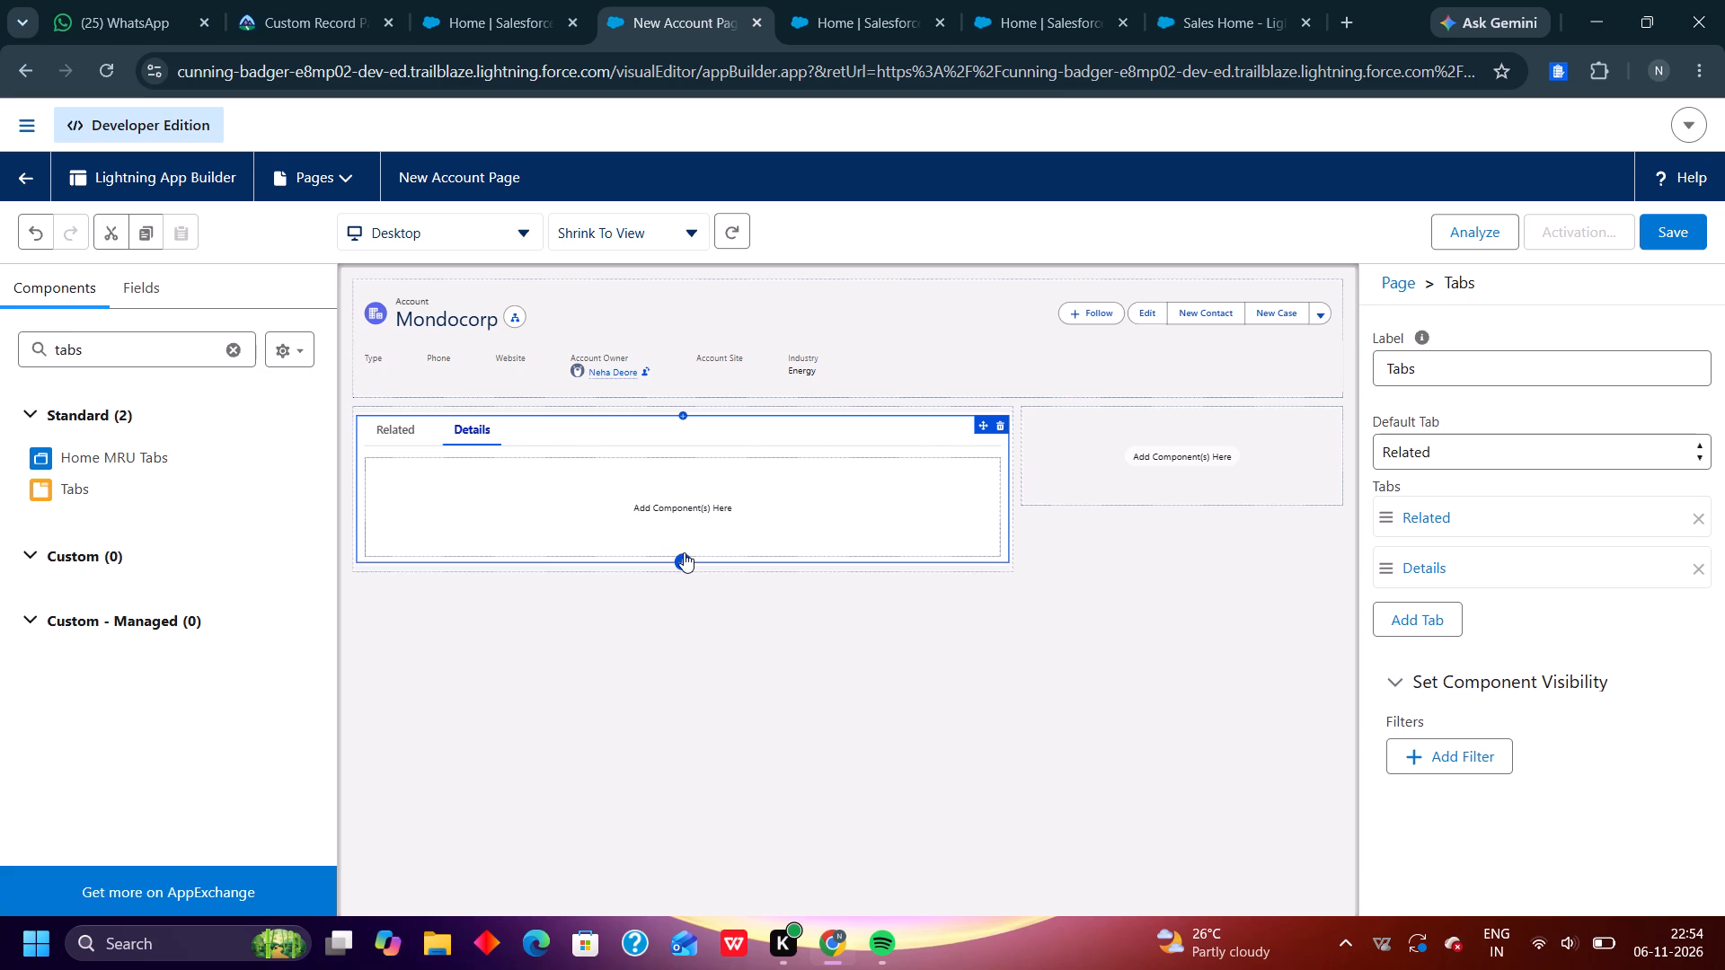
left_click(684, 552)
left_click(398, 430)
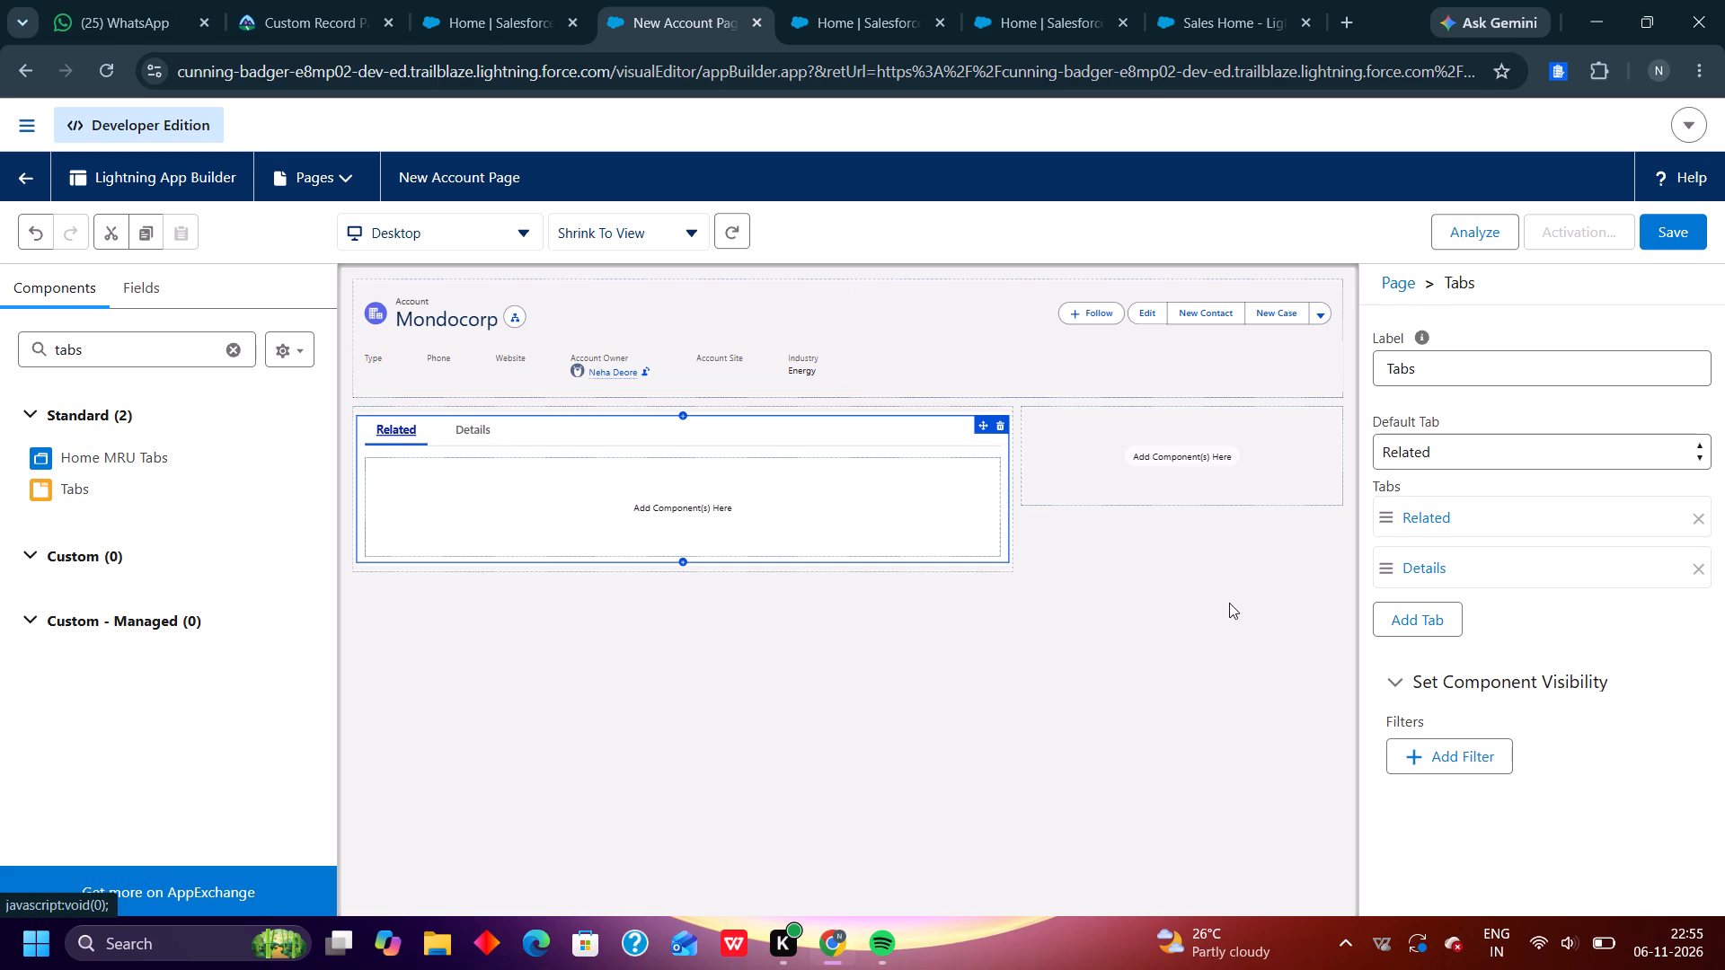
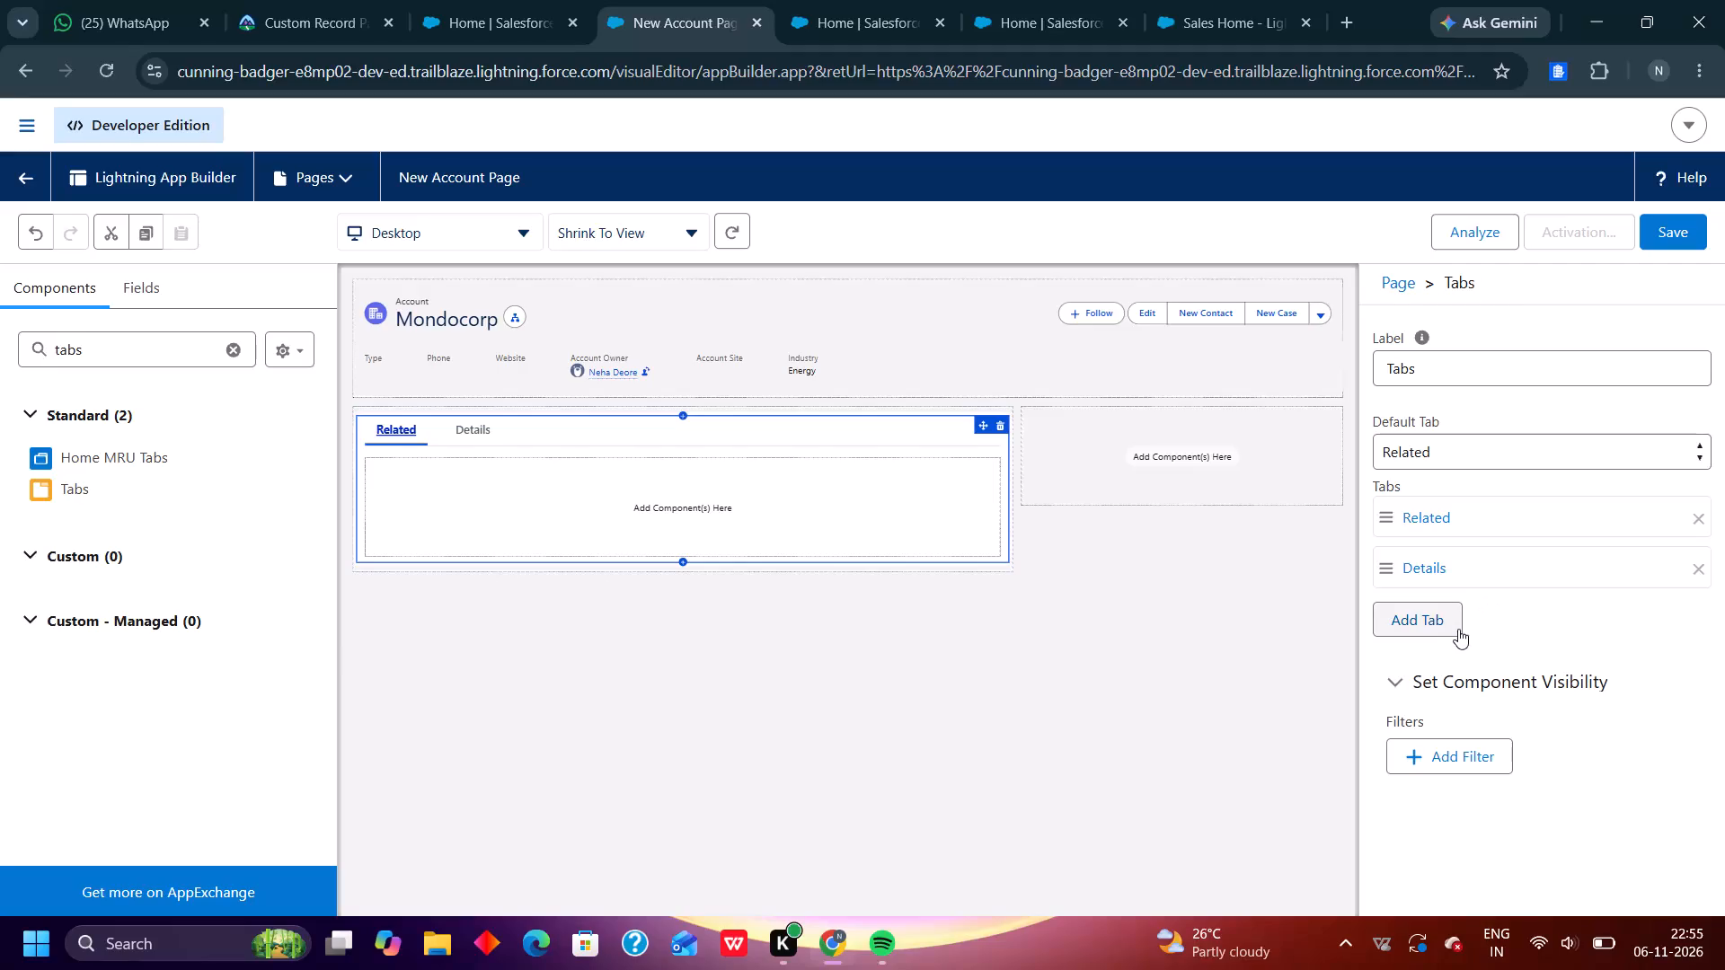
Examine the Tabs component's visibility settings and the Related tab's label and filter options, leaving them unchanged.
scroll(1458, 629, "left", 2)
left_click(1410, 679)
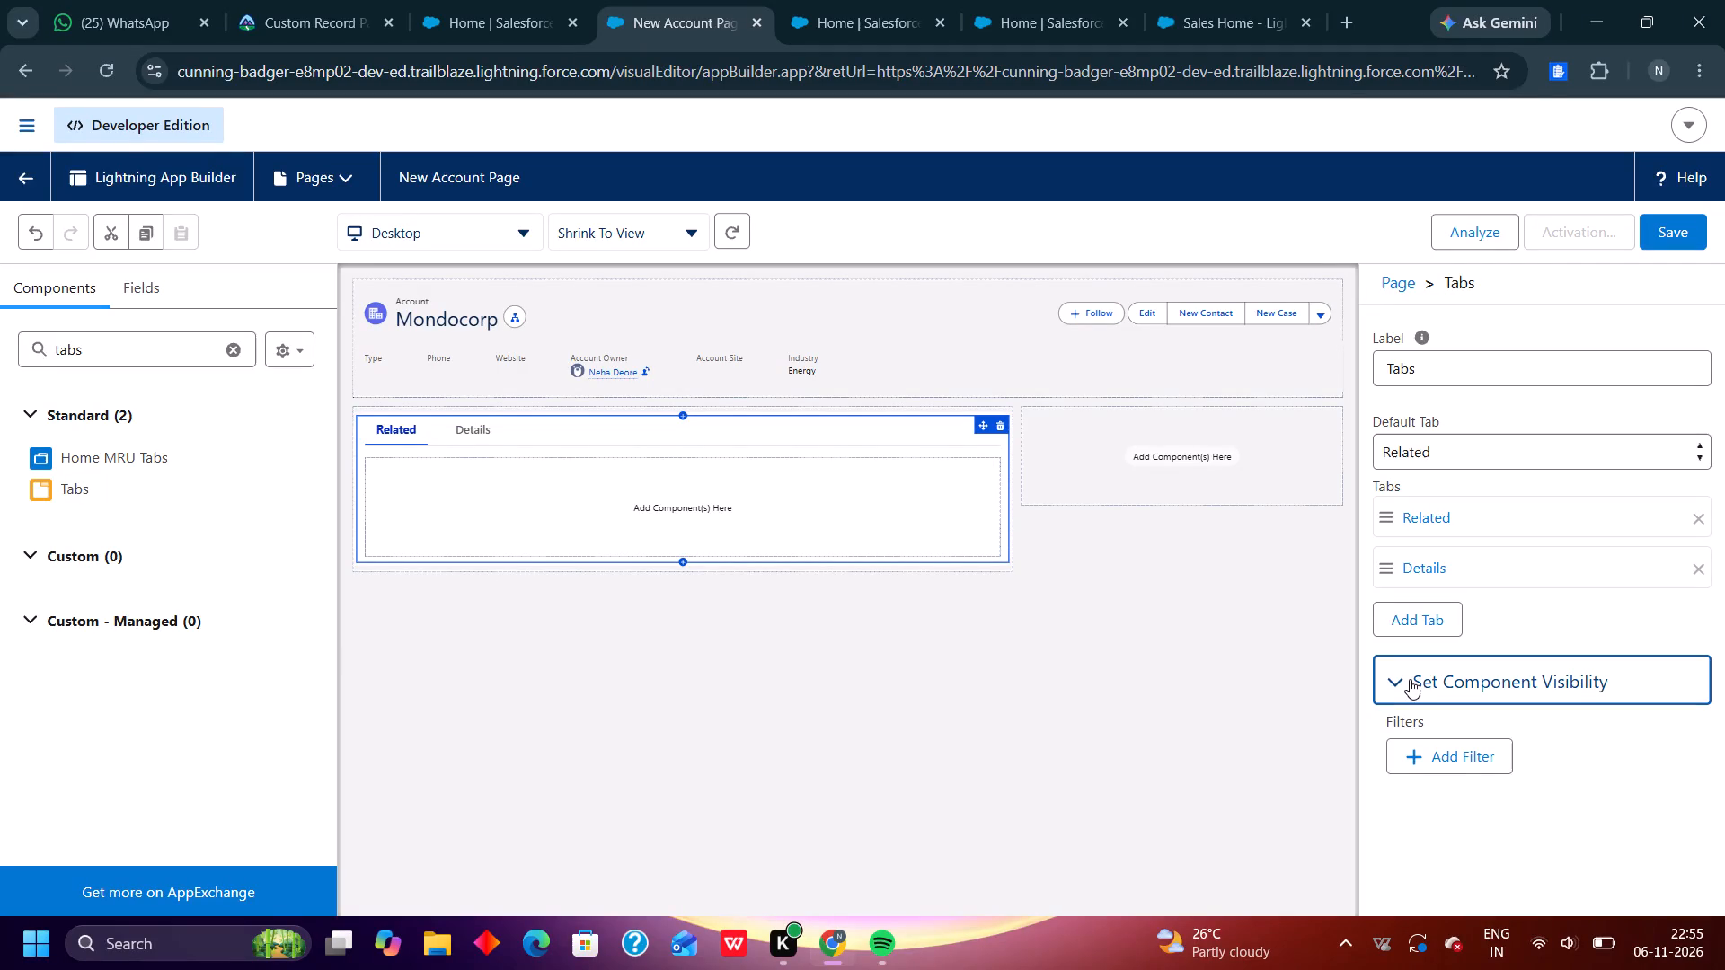
left_click(1410, 679)
left_click(1451, 283)
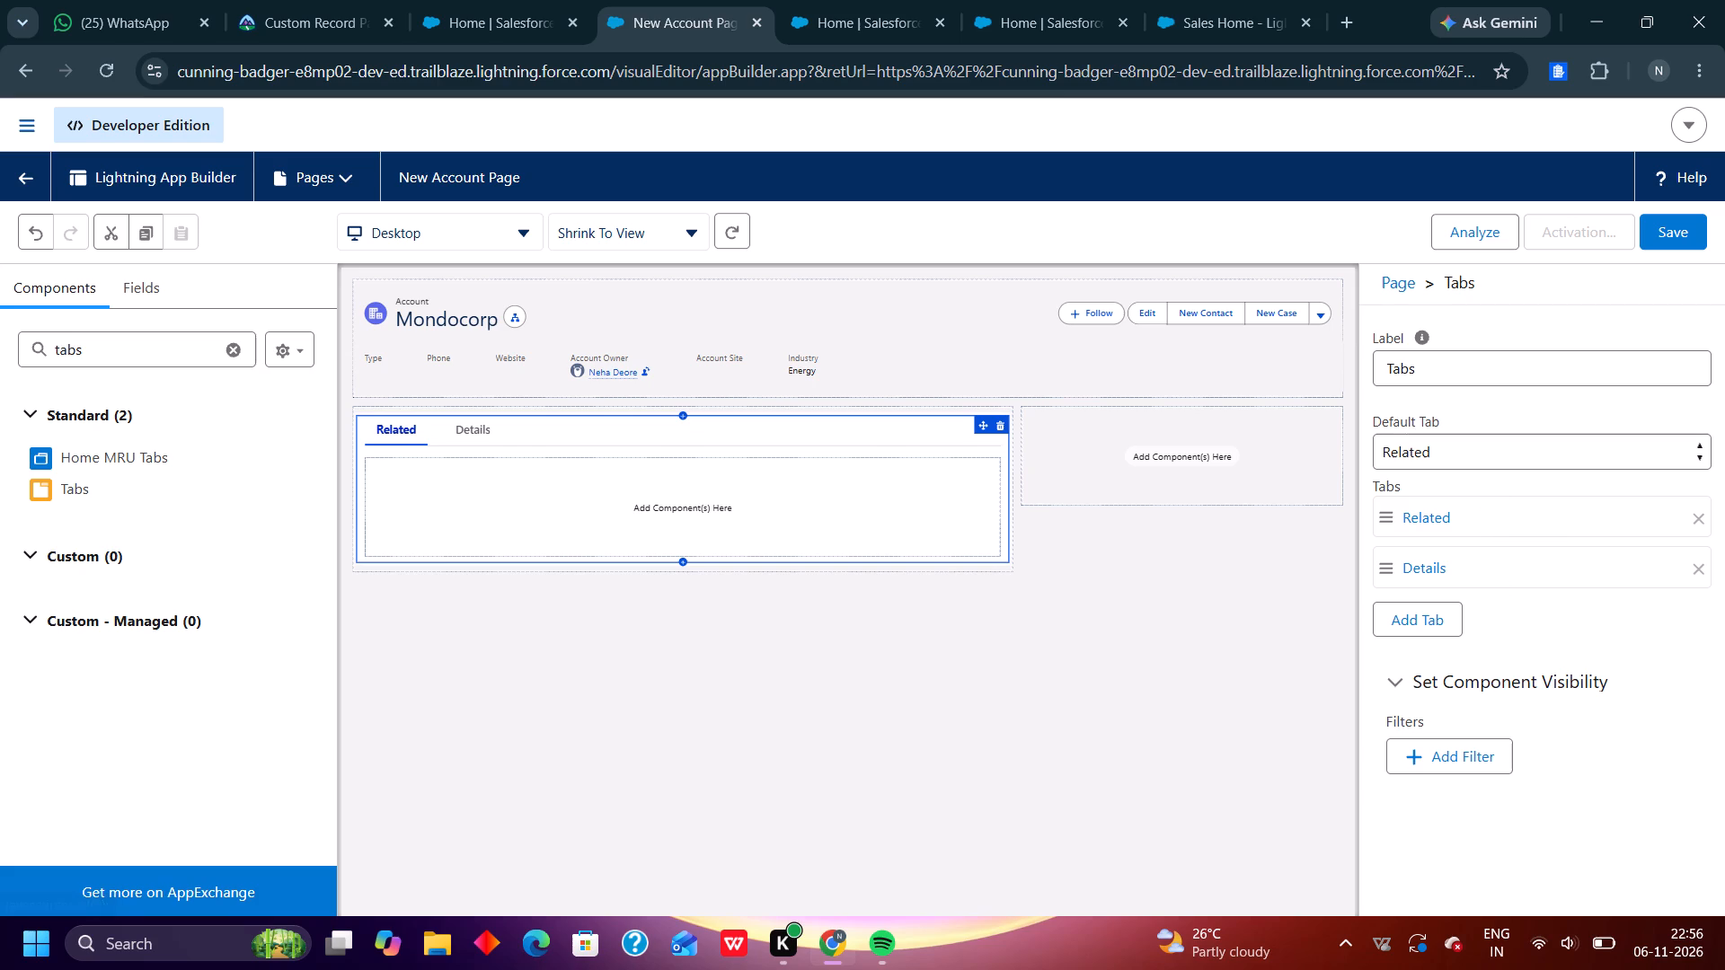
left_click(1458, 516)
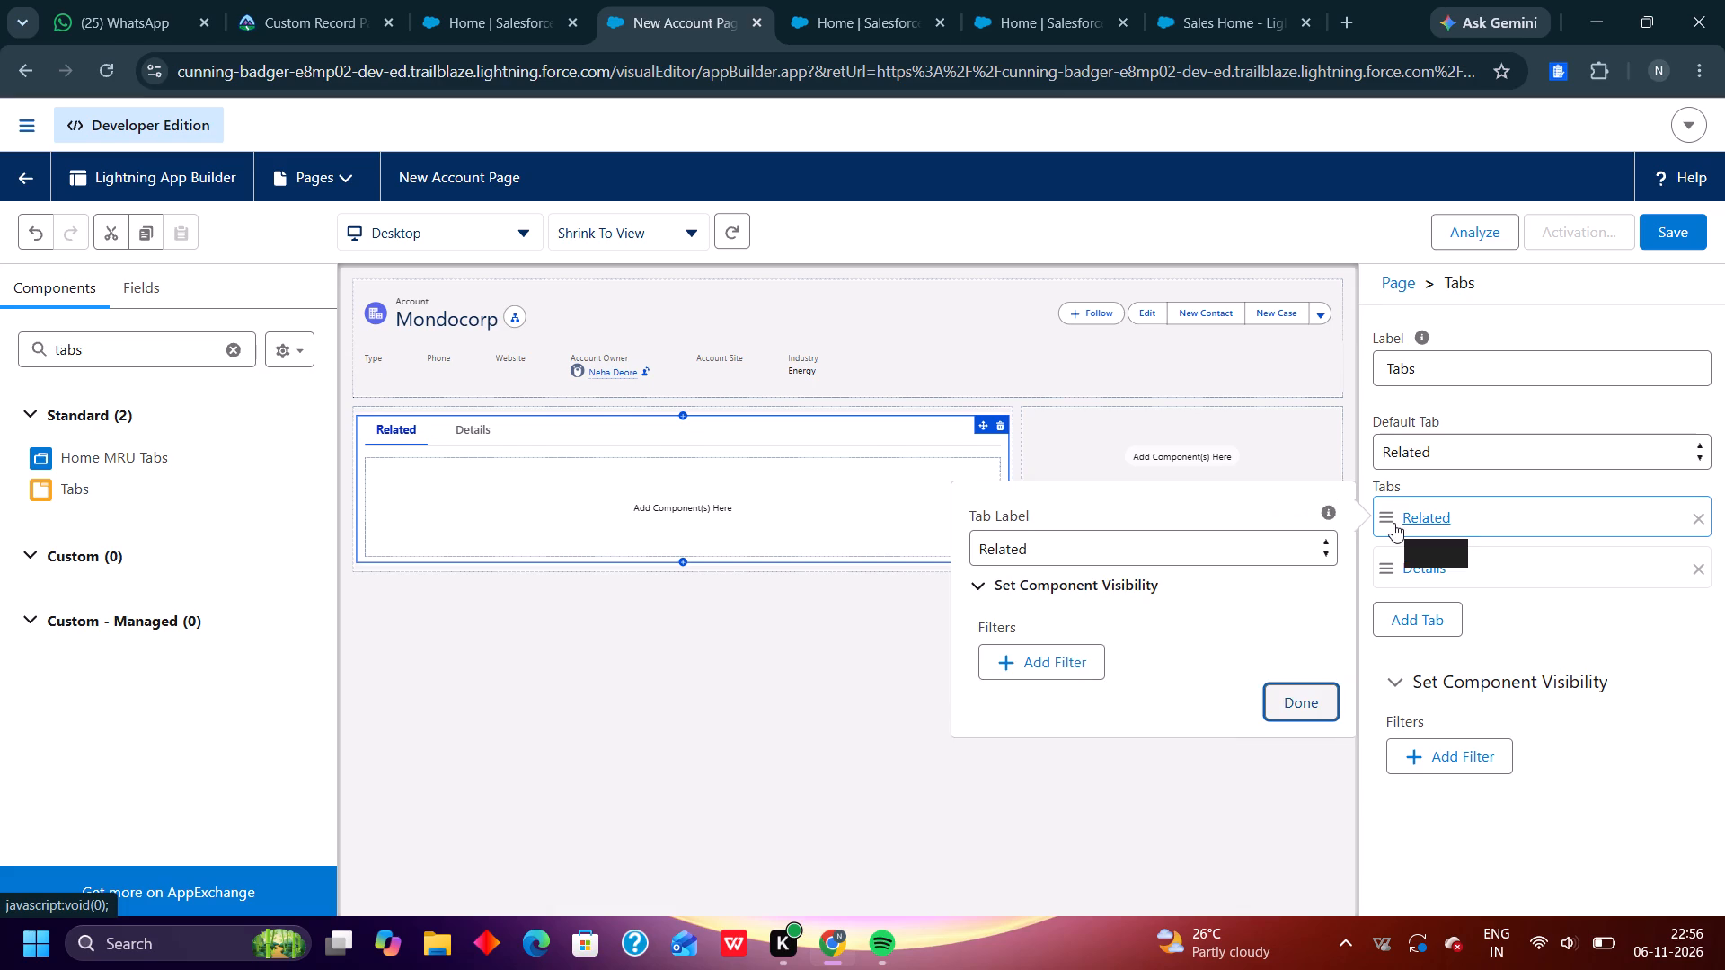
left_click(1263, 802)
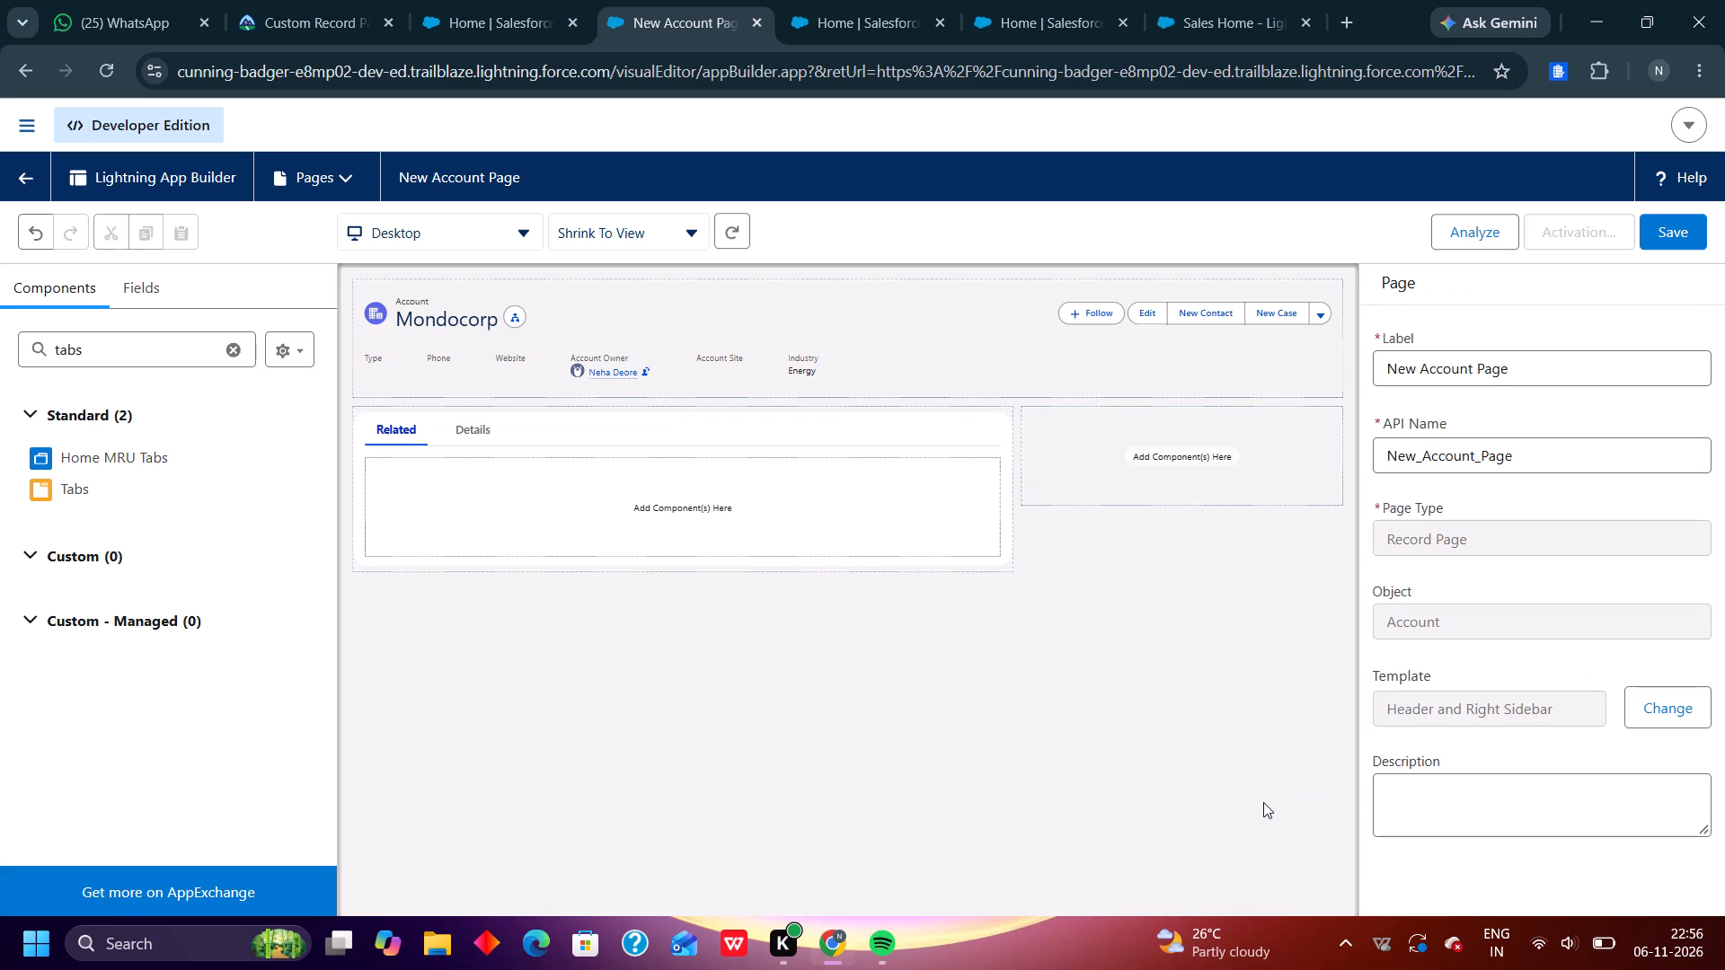
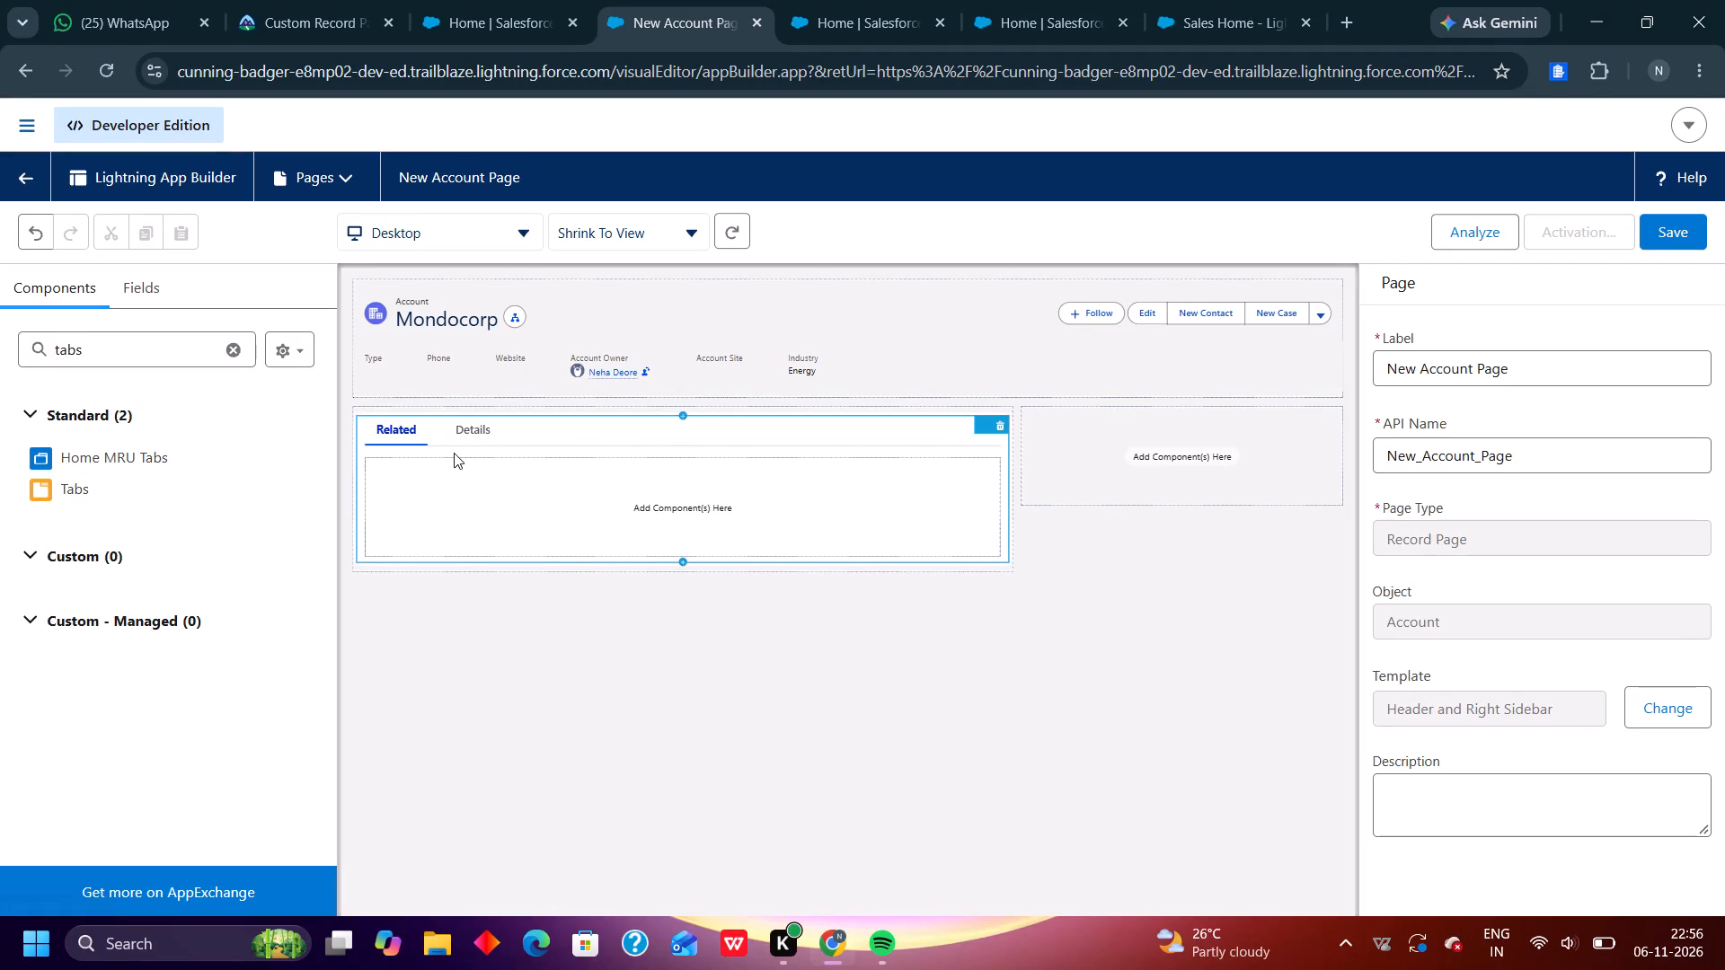
Switch the Tabs component on the page canvas from its Related tab to its Details tab, leaving the component deselected.
left_click(415, 426)
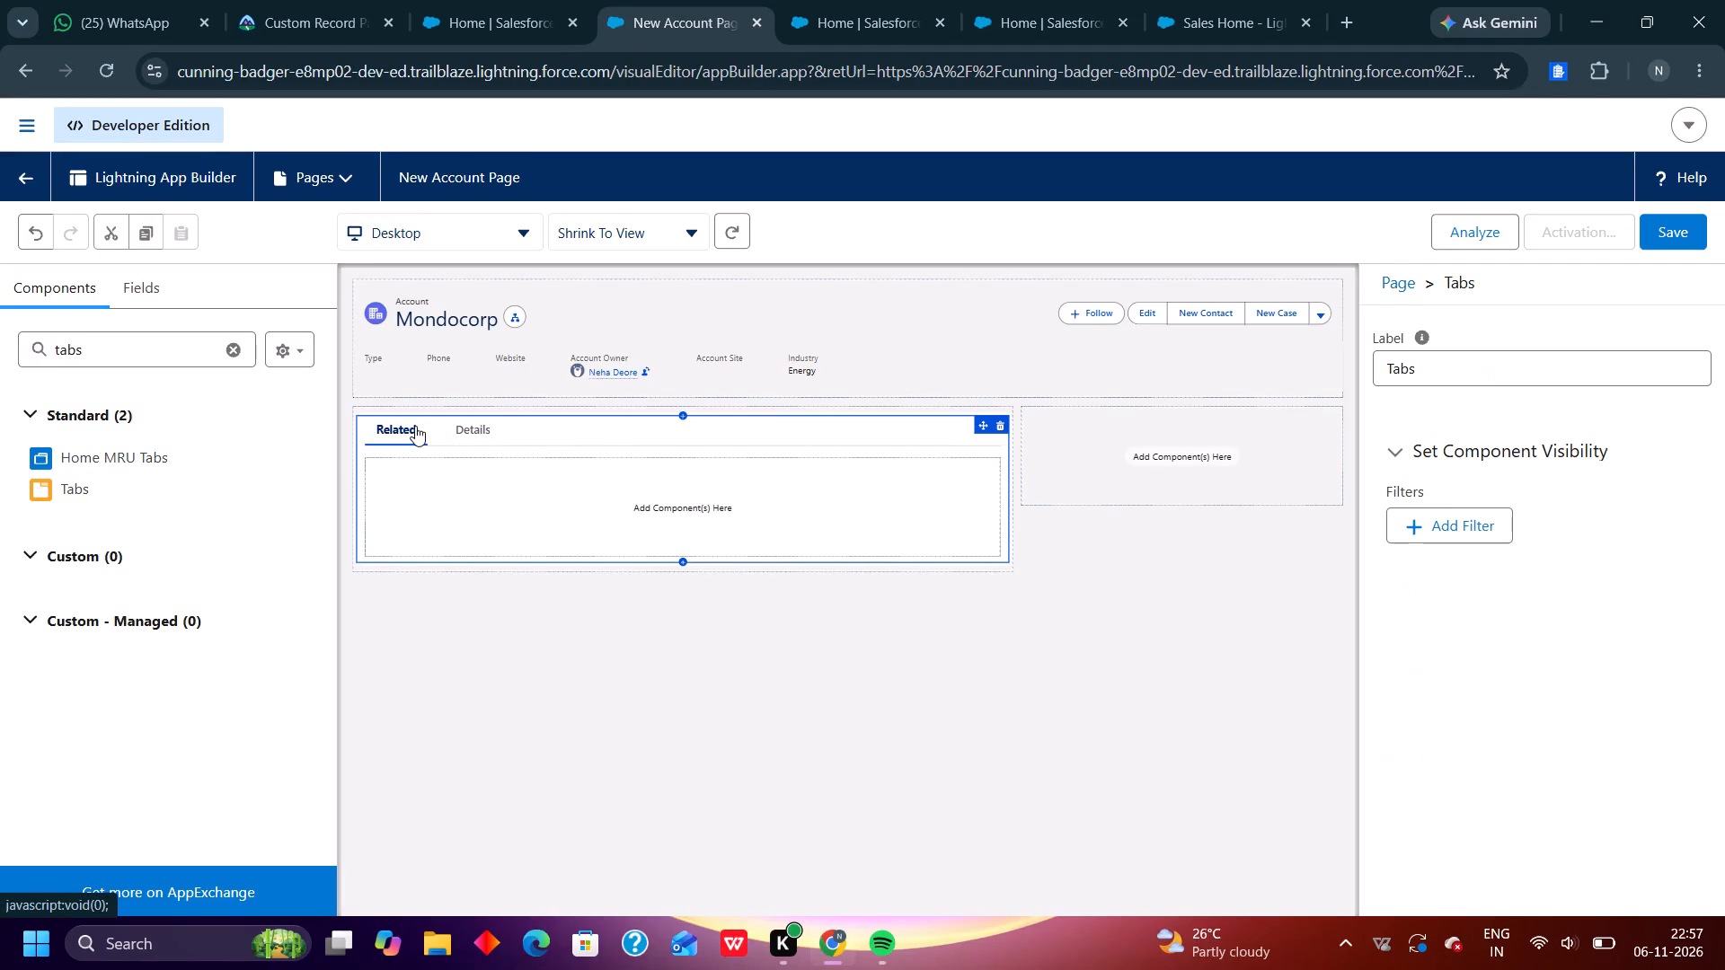
left_click(469, 432)
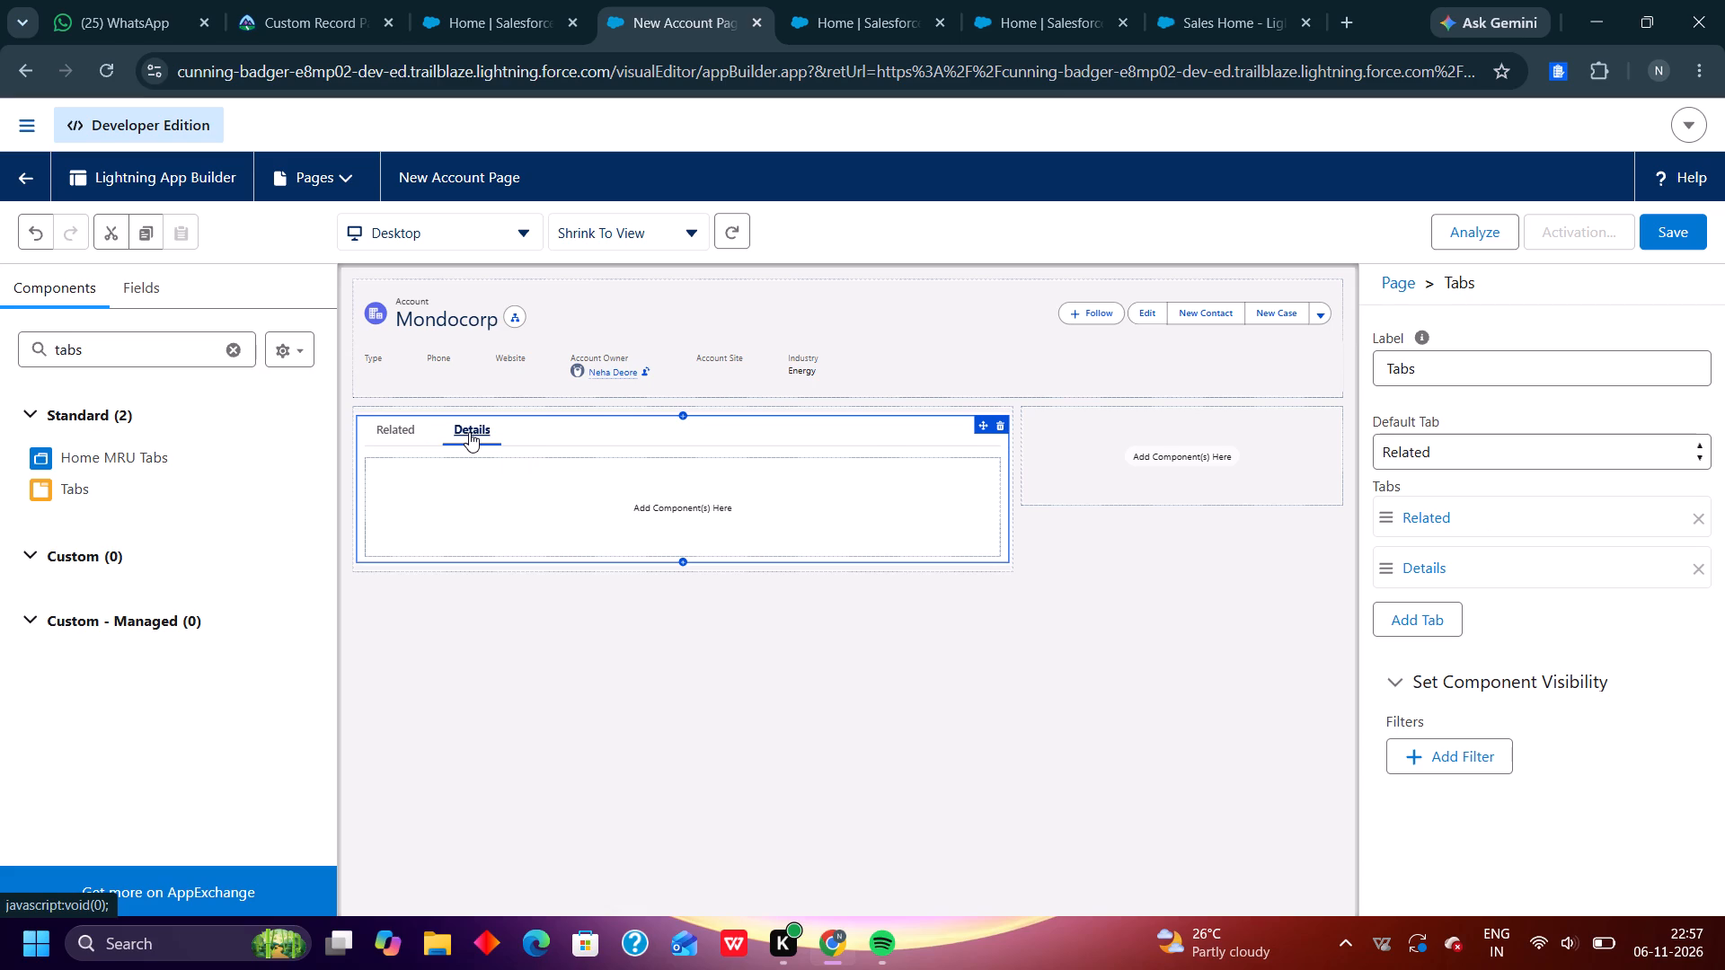
left_click(535, 657)
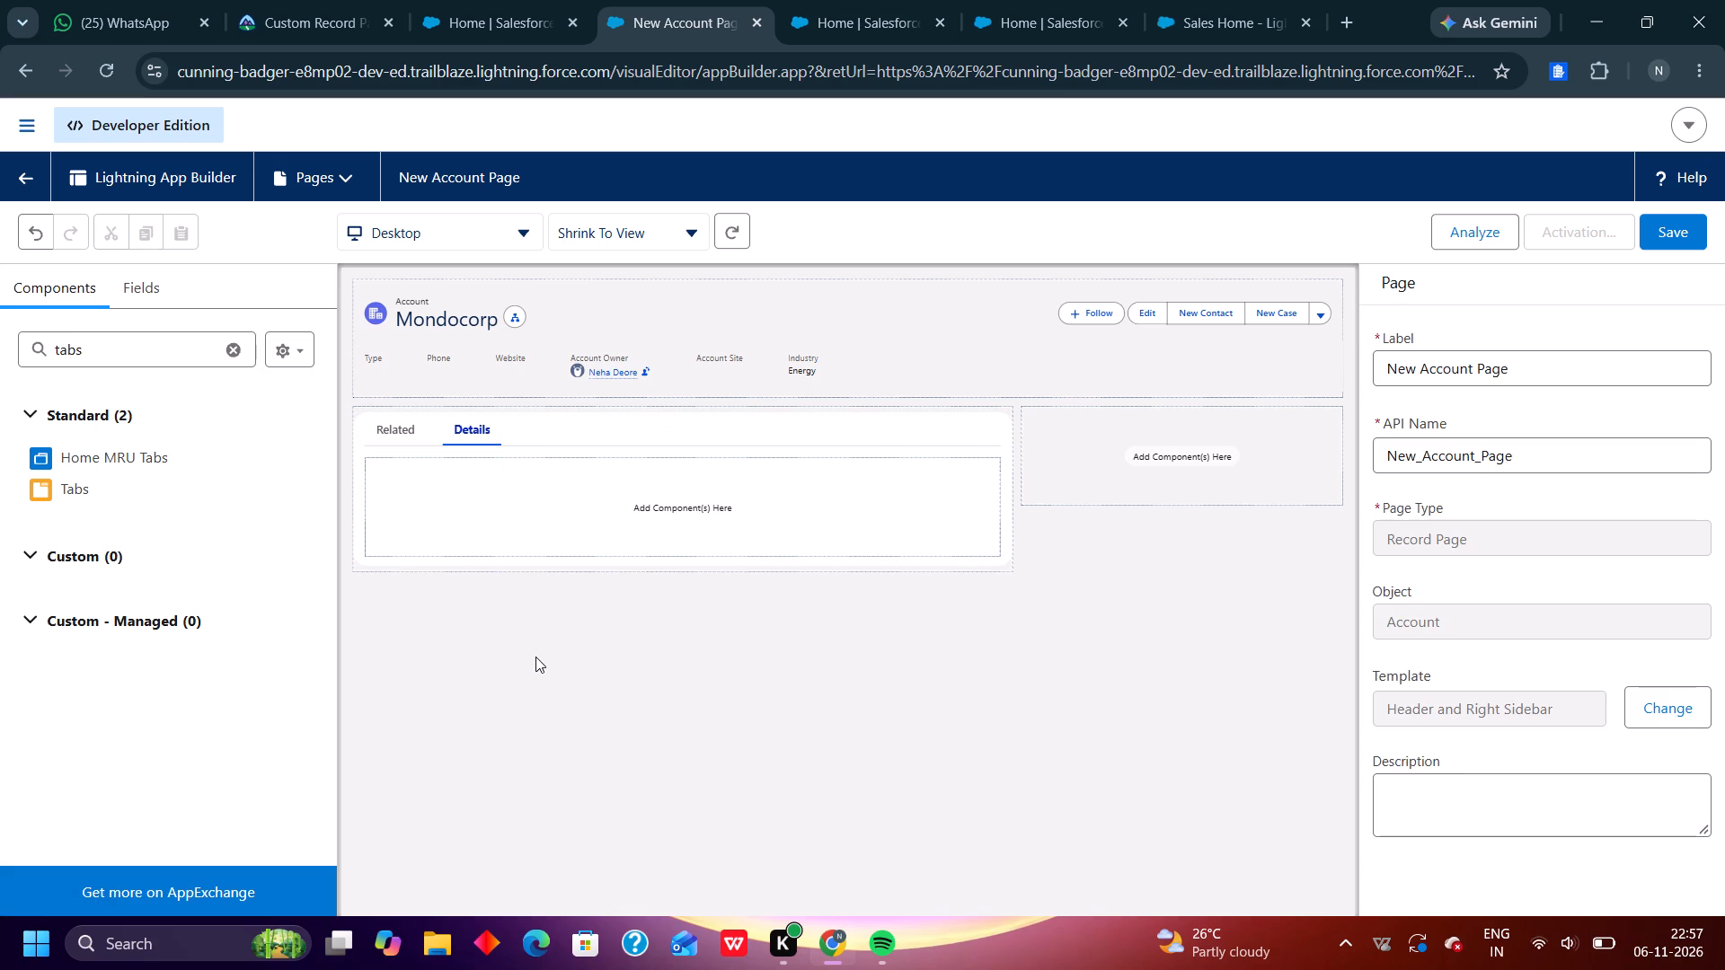
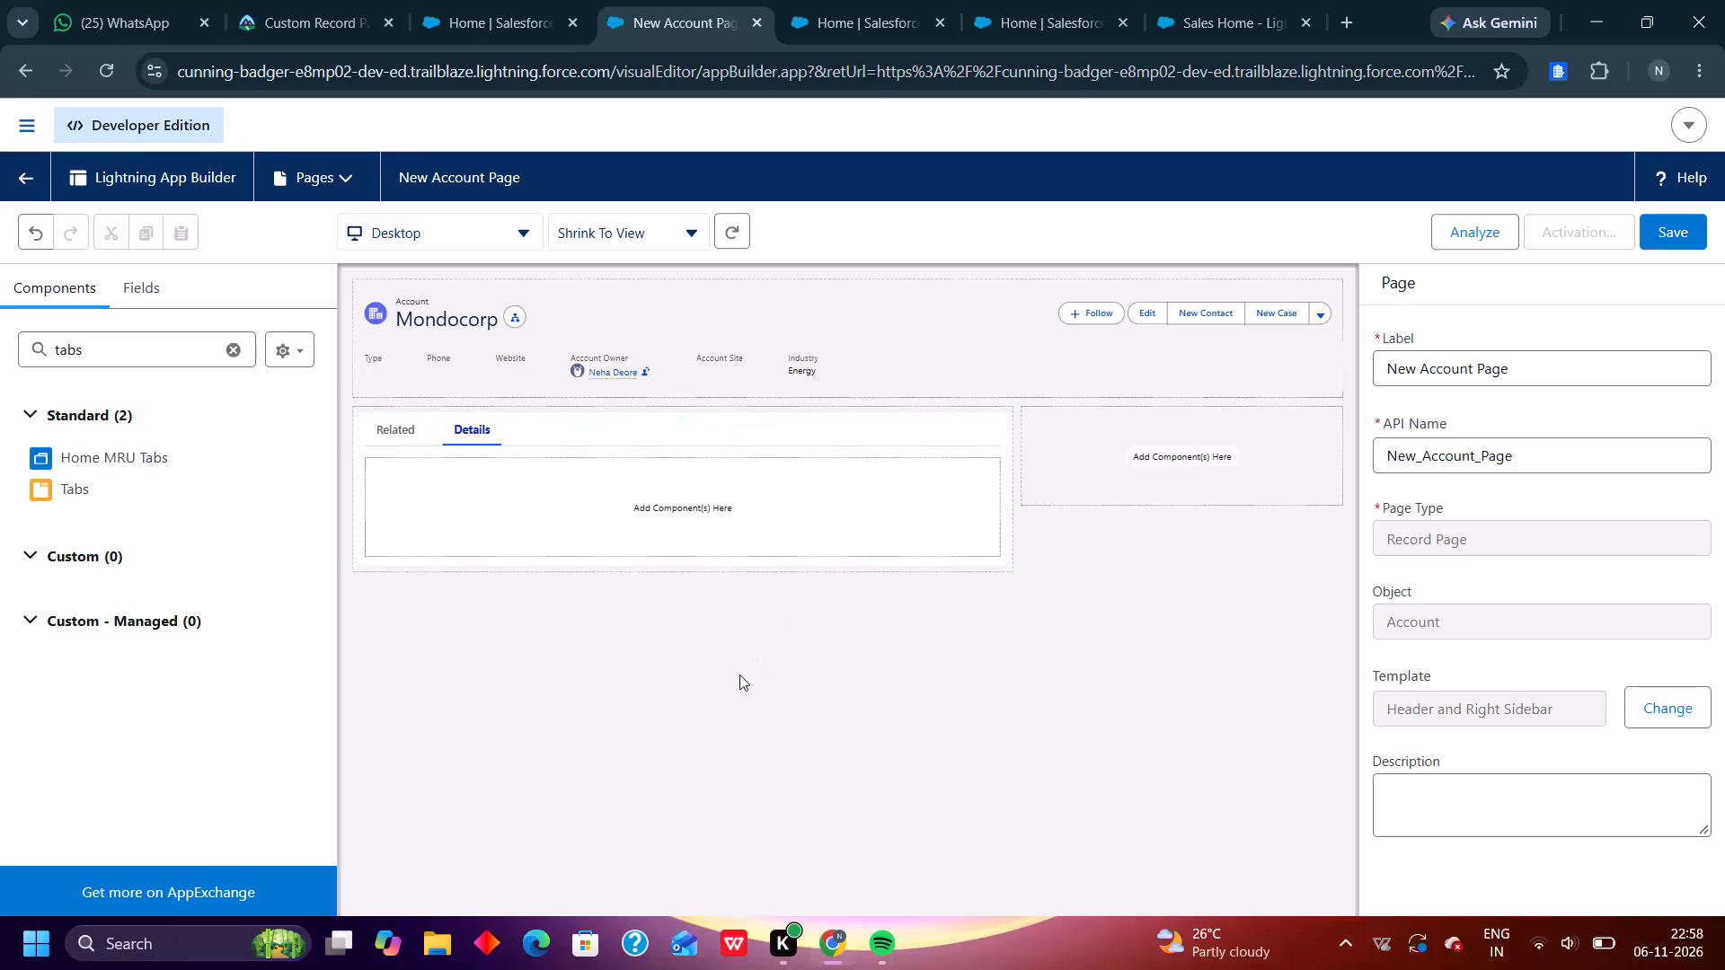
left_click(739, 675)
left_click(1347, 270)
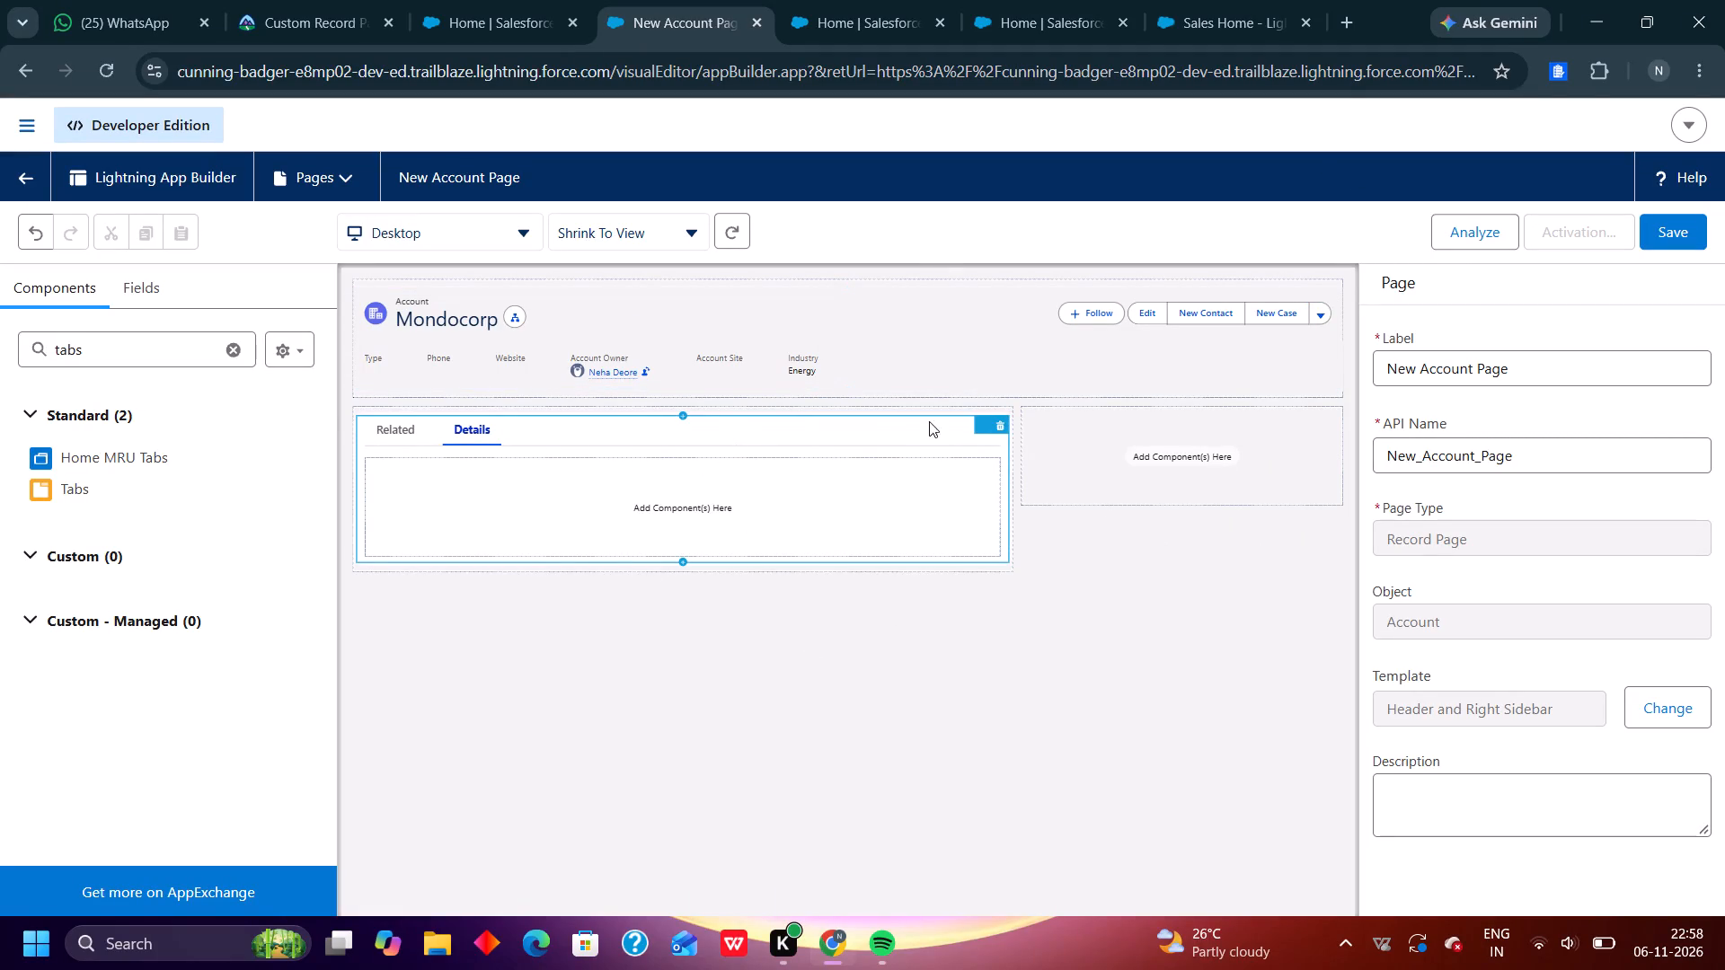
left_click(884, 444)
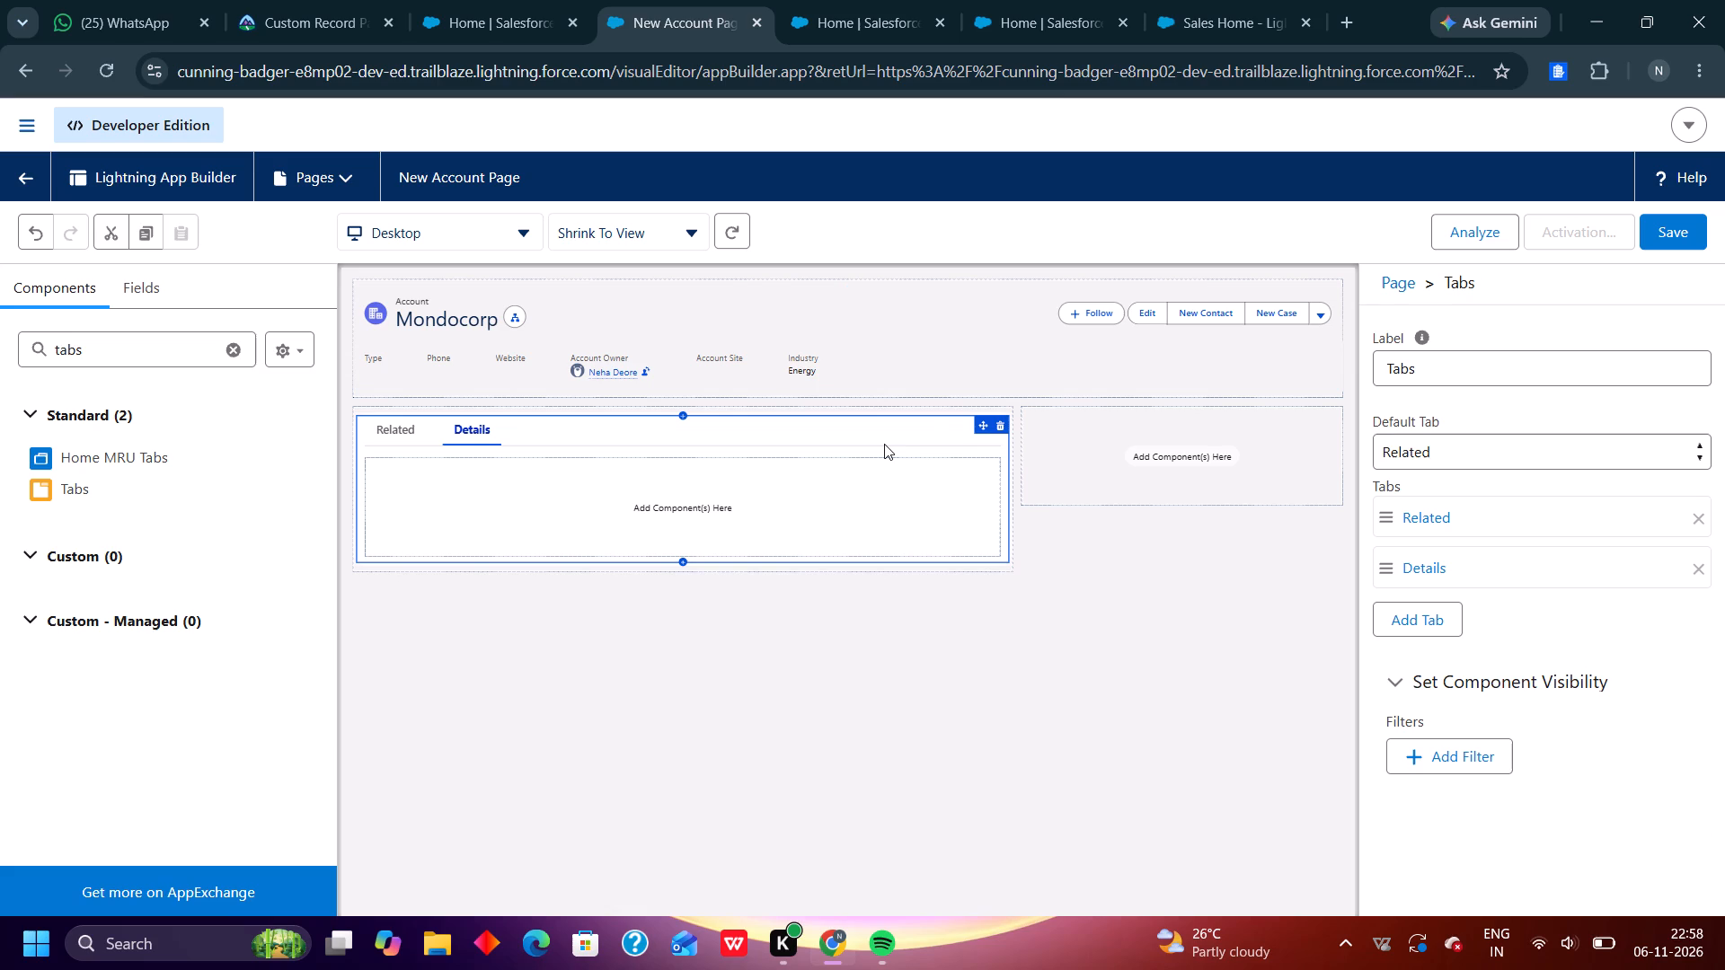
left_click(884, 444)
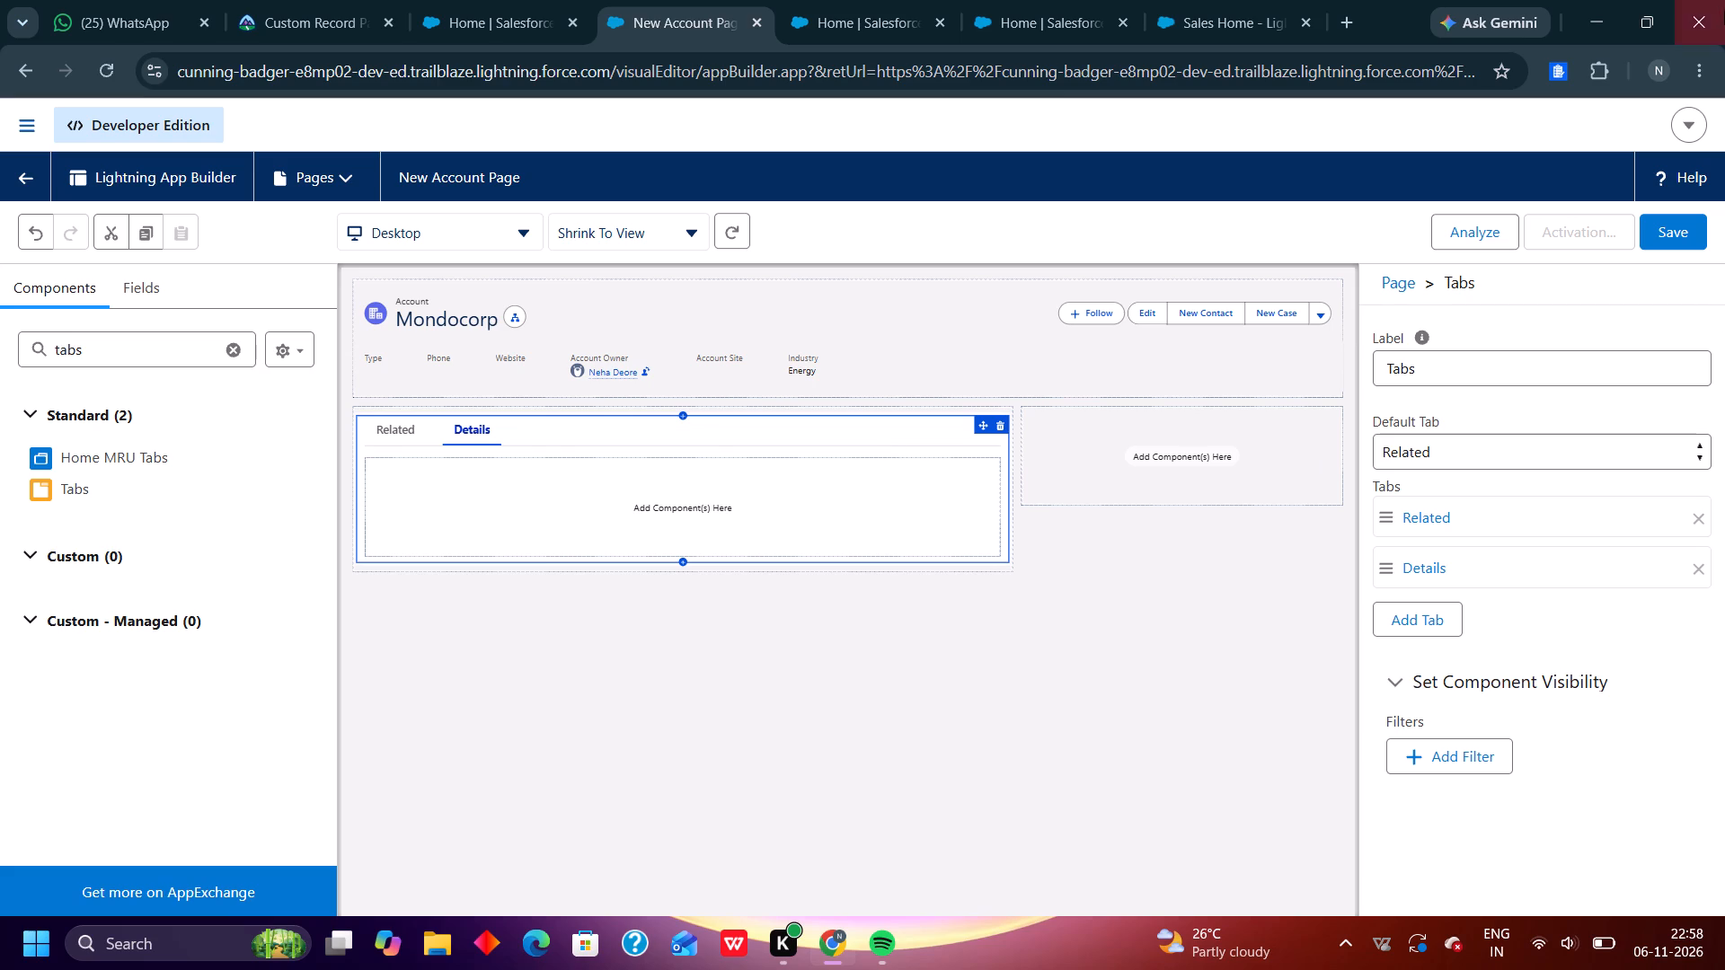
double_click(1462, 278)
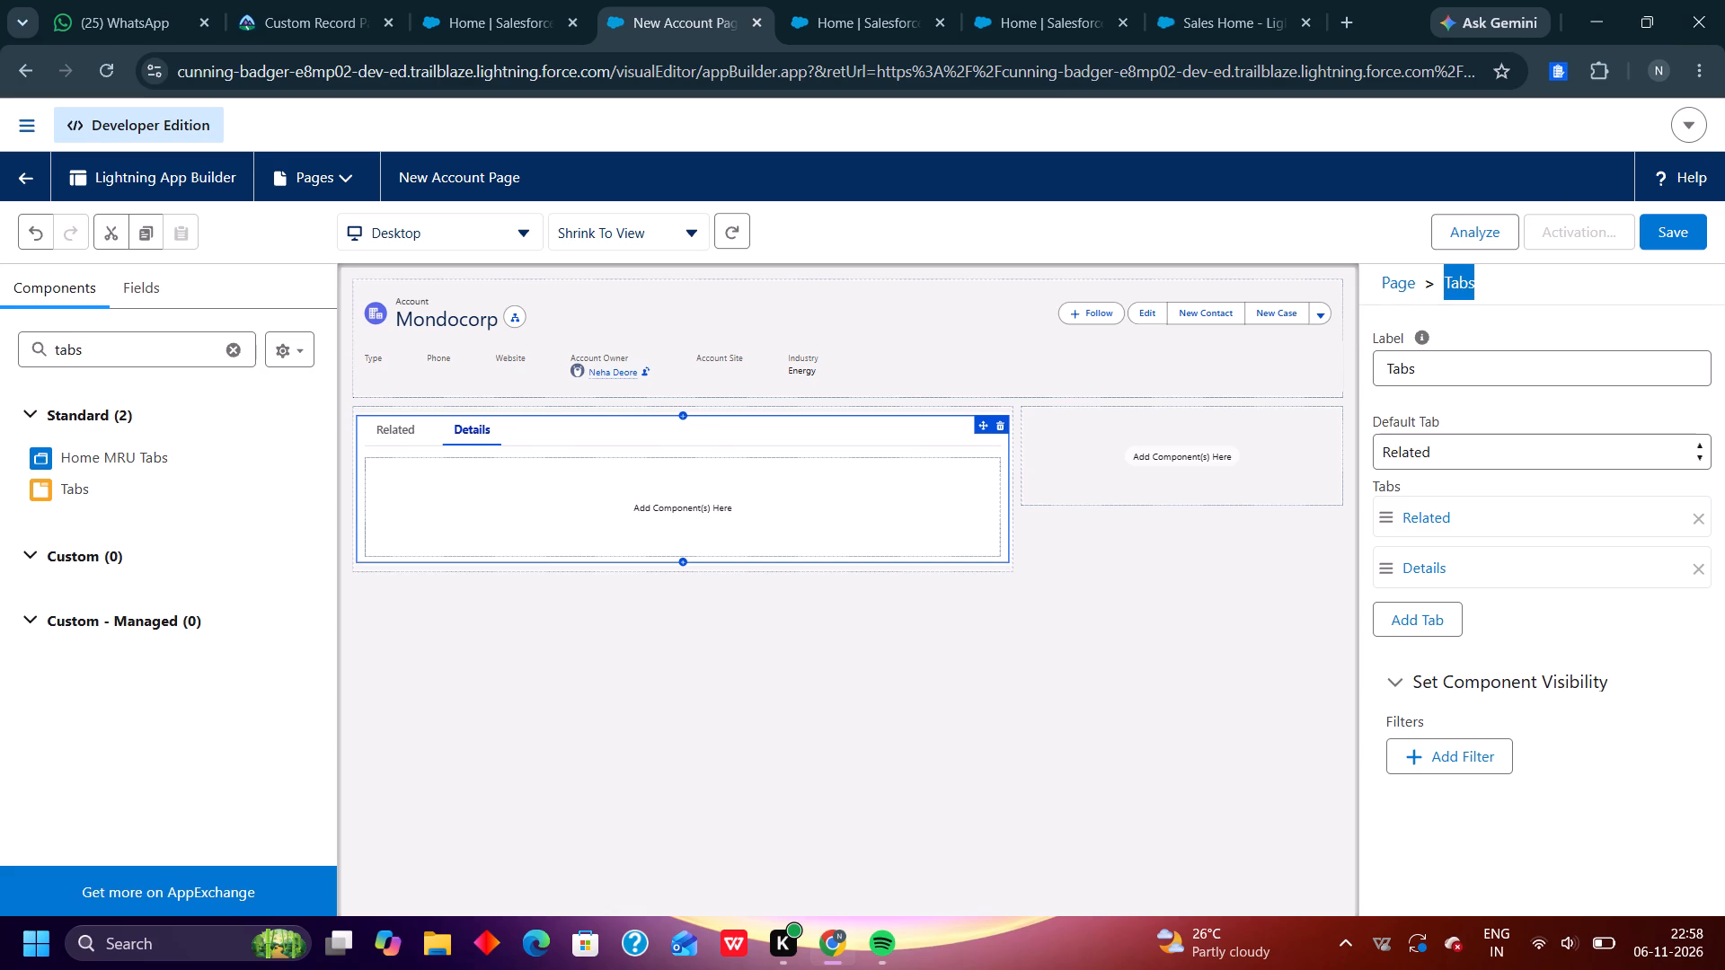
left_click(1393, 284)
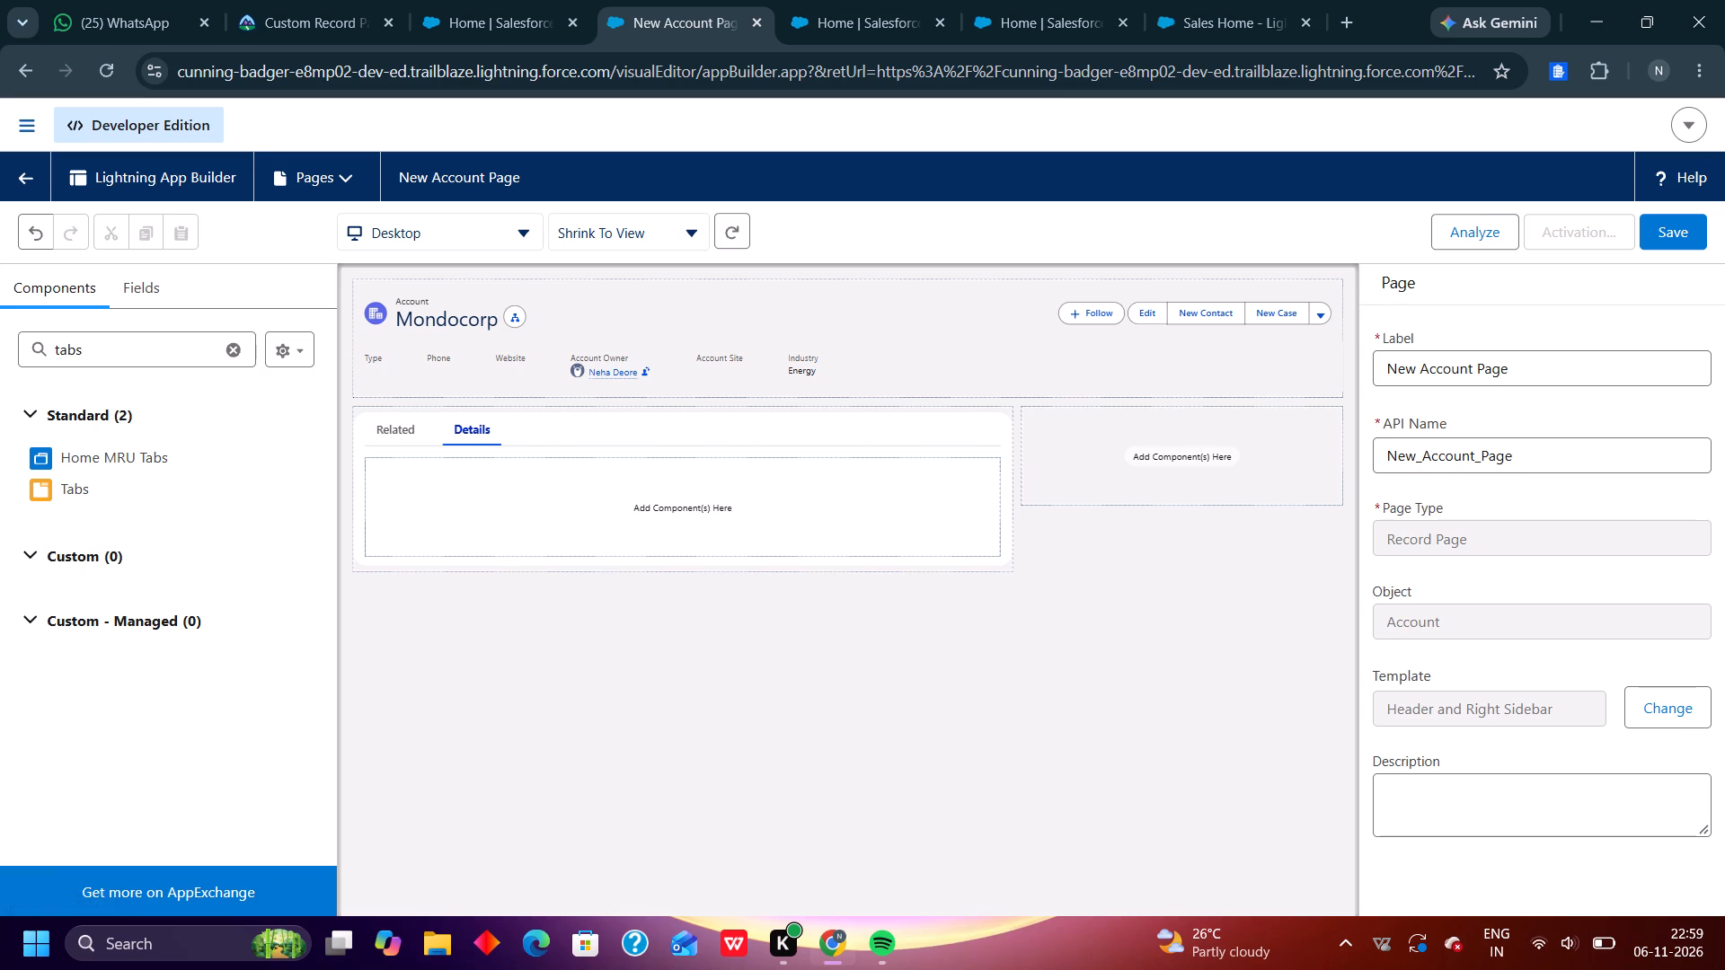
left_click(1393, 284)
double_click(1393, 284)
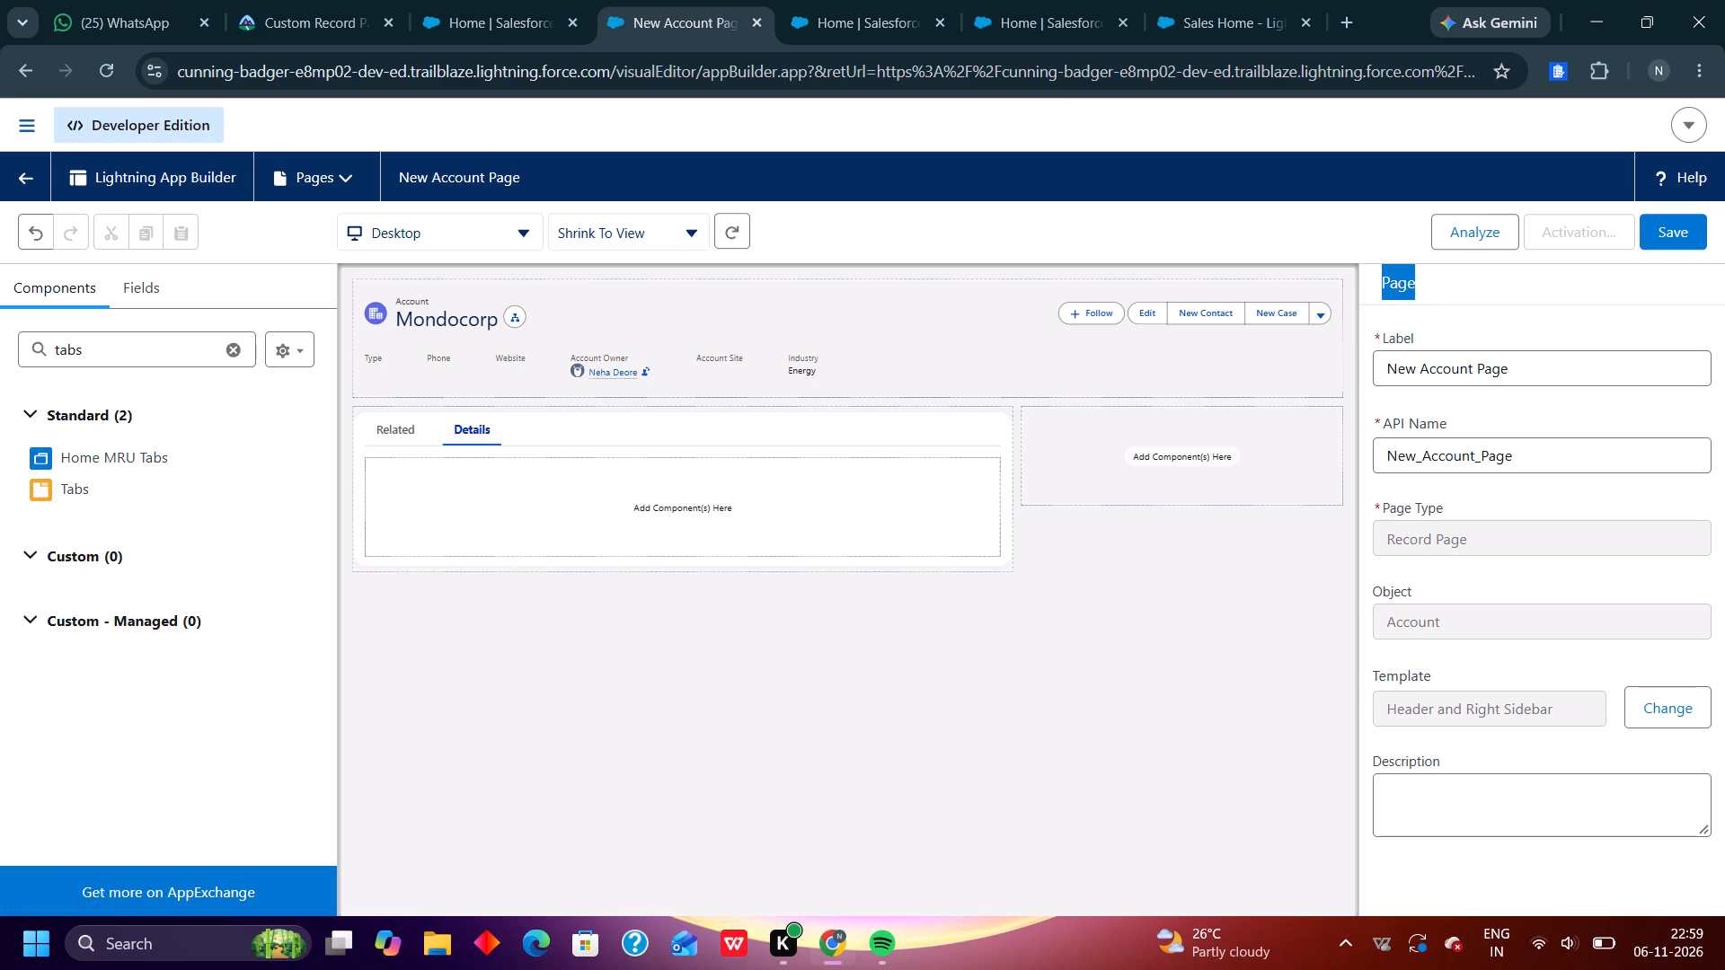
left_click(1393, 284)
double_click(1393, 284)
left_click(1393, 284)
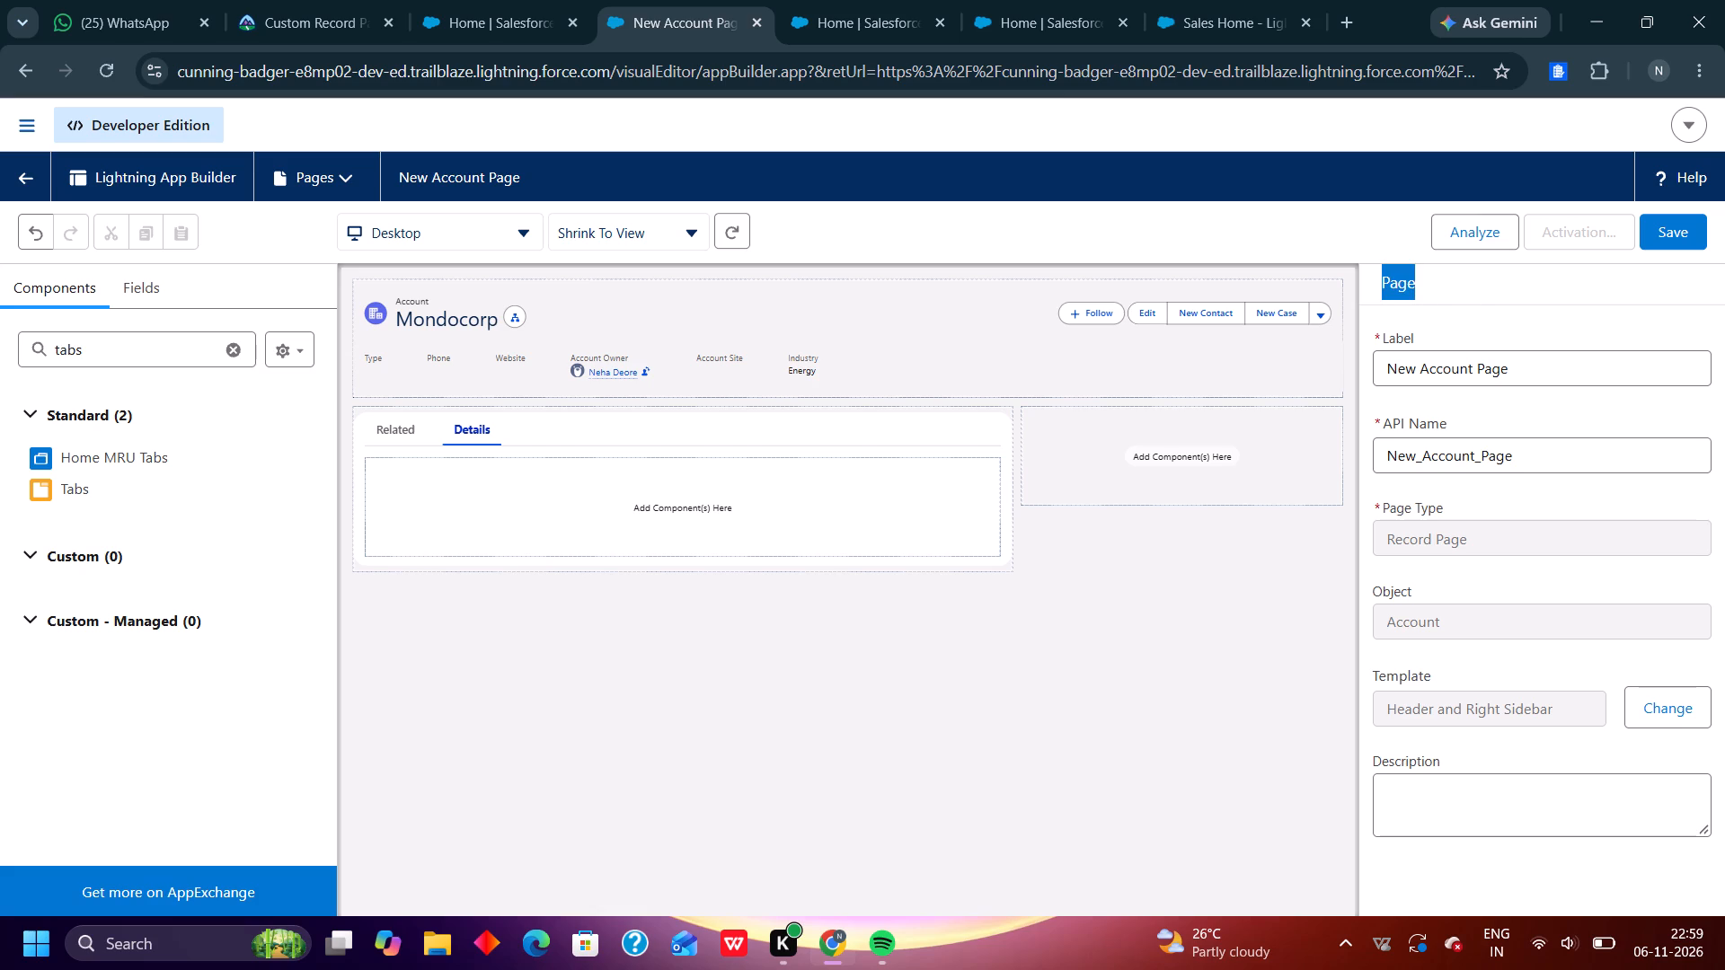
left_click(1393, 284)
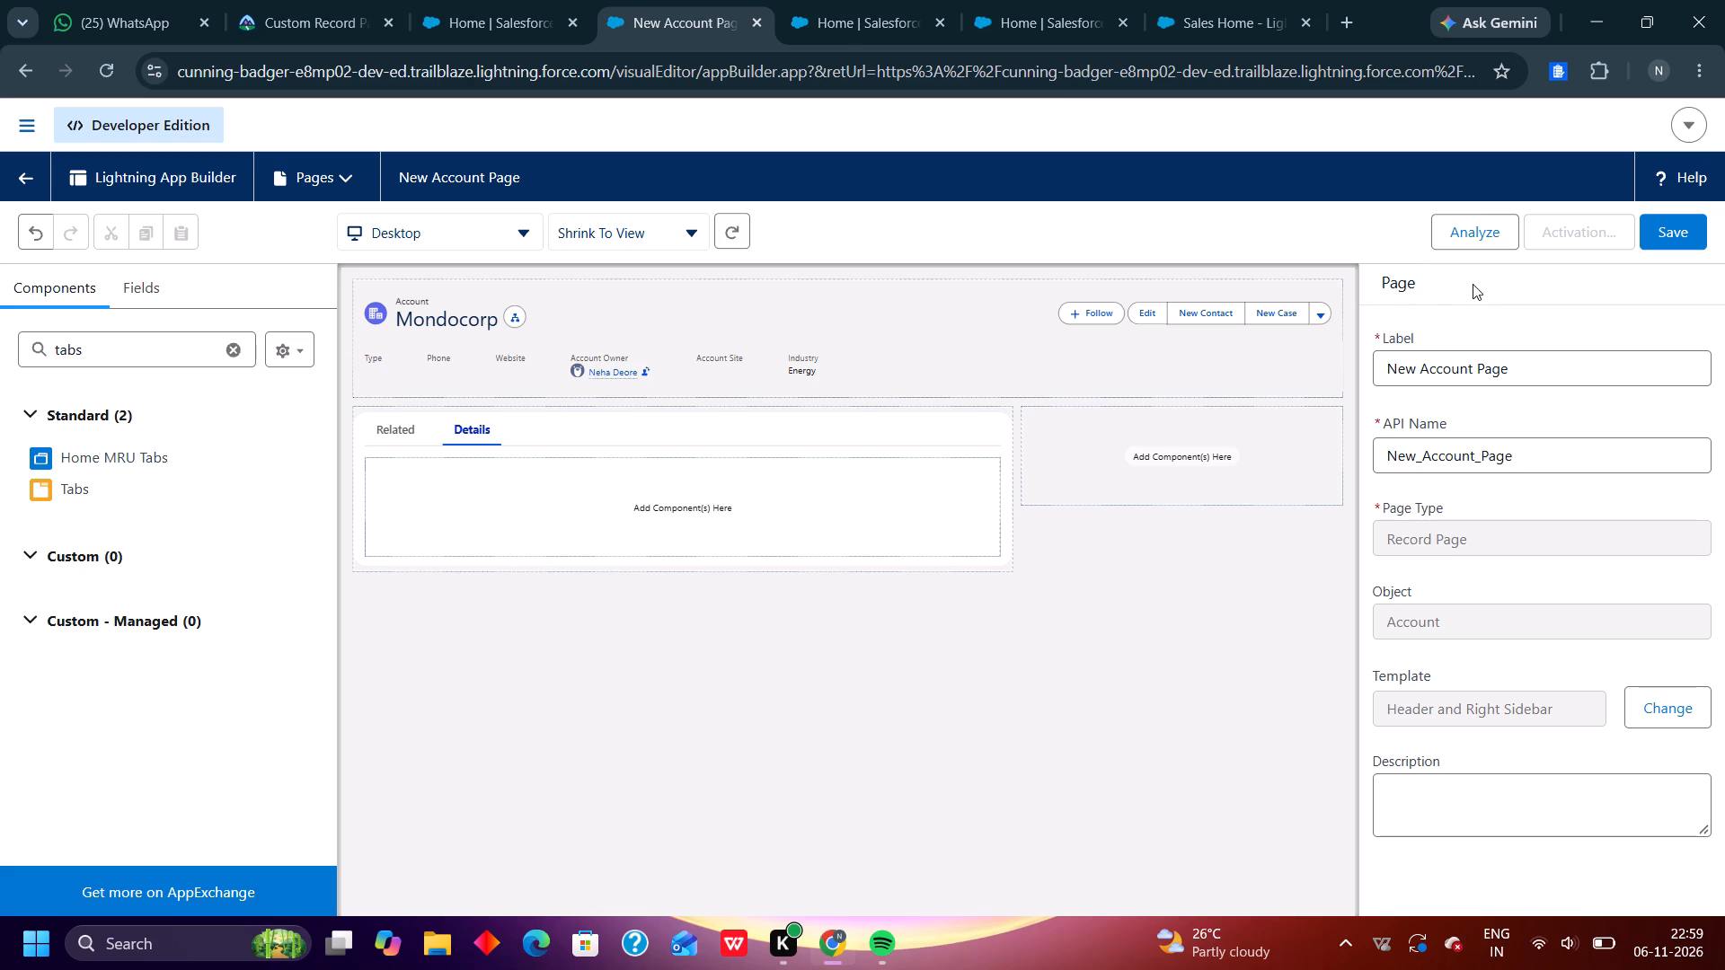